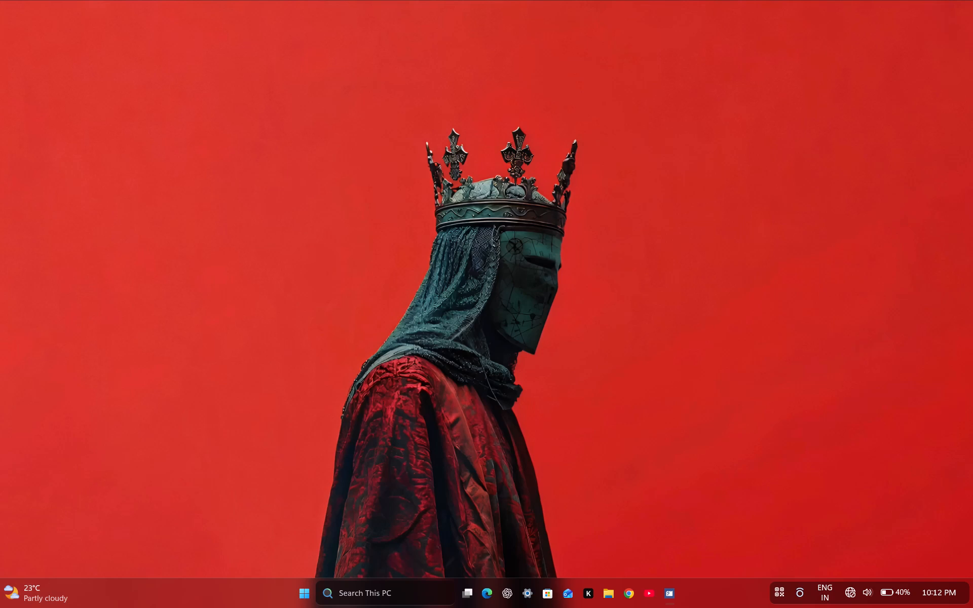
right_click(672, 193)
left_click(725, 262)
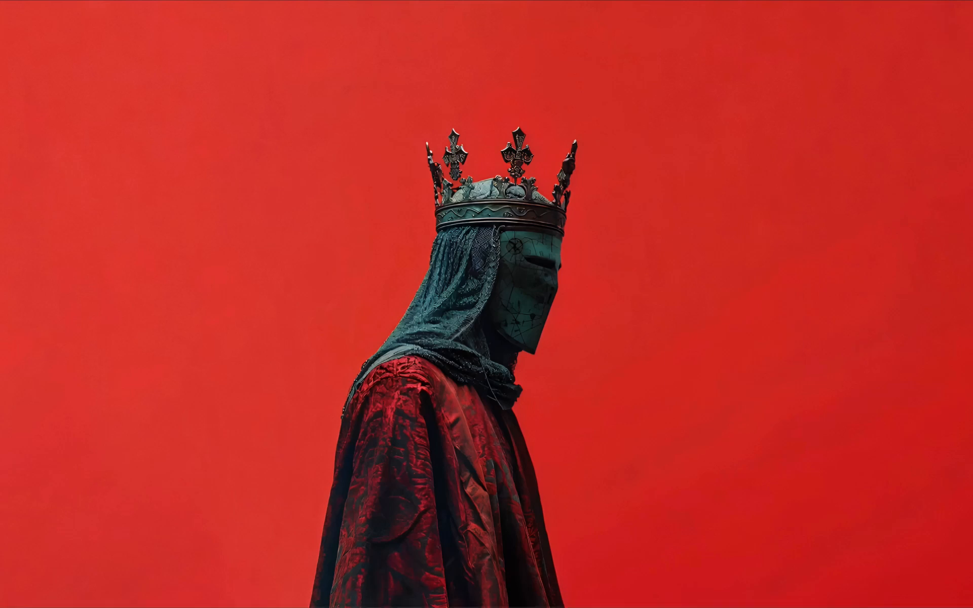
Turn on the computer's Wi-Fi and return to the desktop.
left_click(856, 584)
left_click(757, 367)
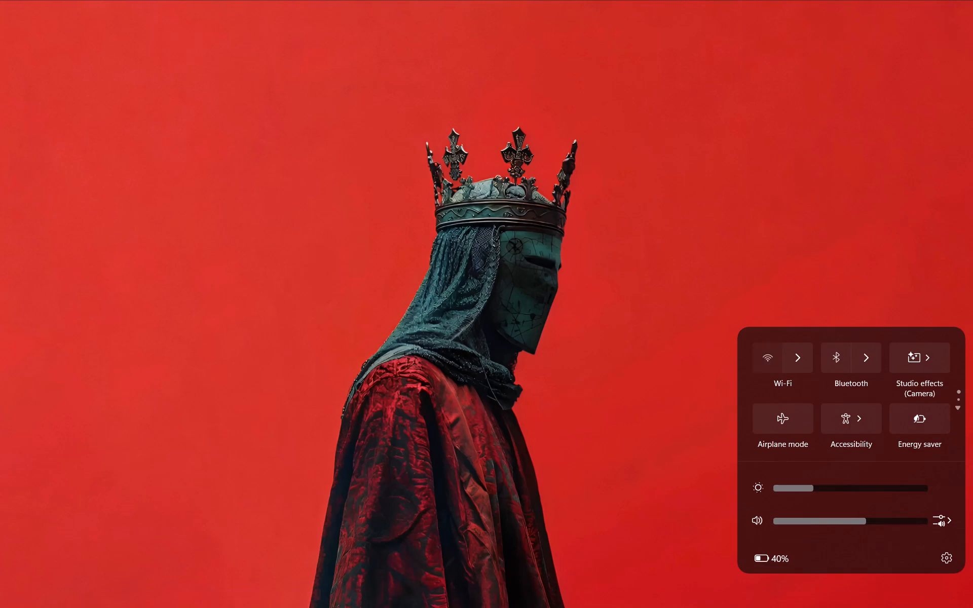
left_click(704, 378)
Launch the pinned application marked with a K.
left_click(593, 590)
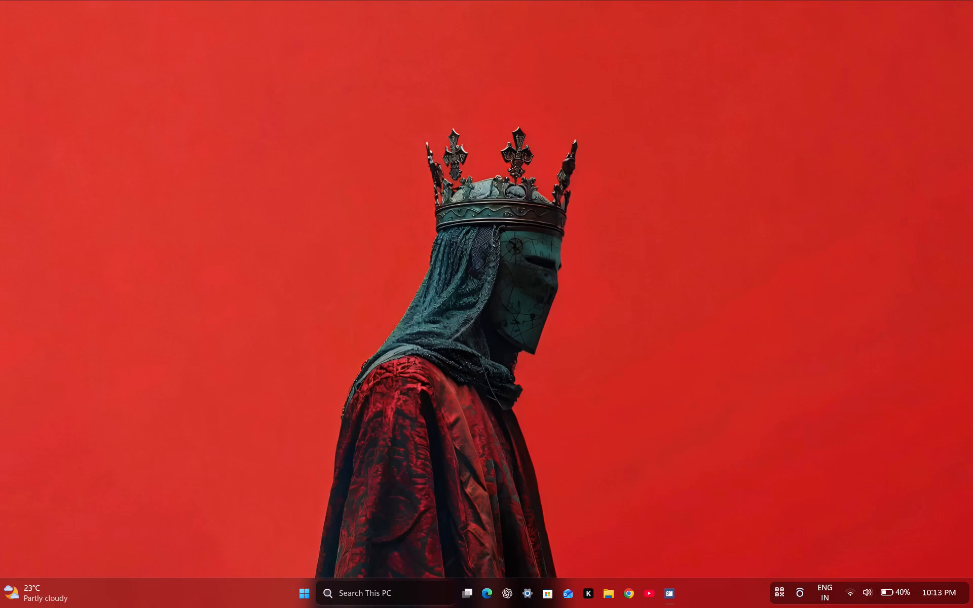
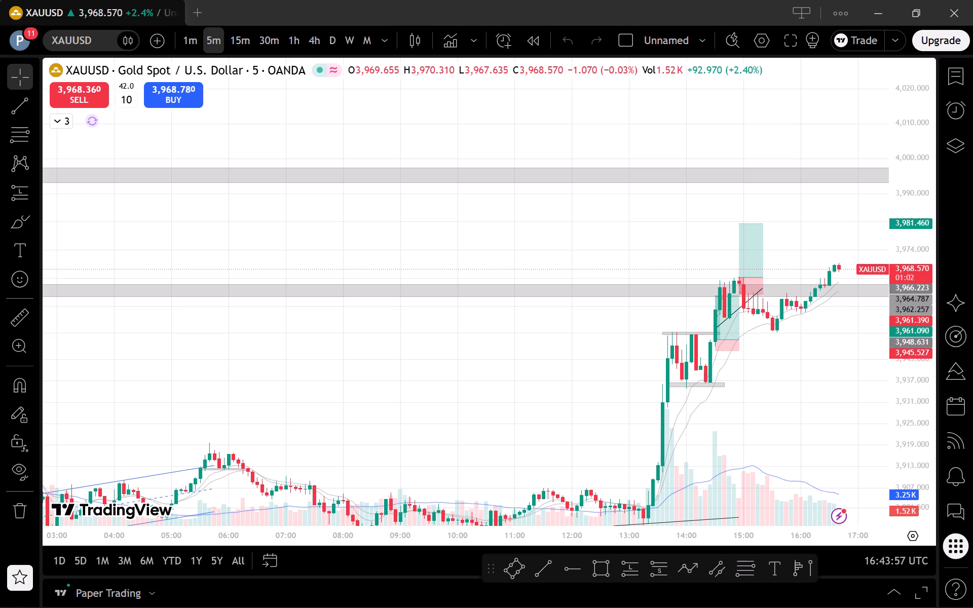
Review XAUUSD price structure and marked zones from the 5-minute chart through the daily, 4-hour, 1-hour and 15-minute timeframes.
scroll(538, 475, "up", 1)
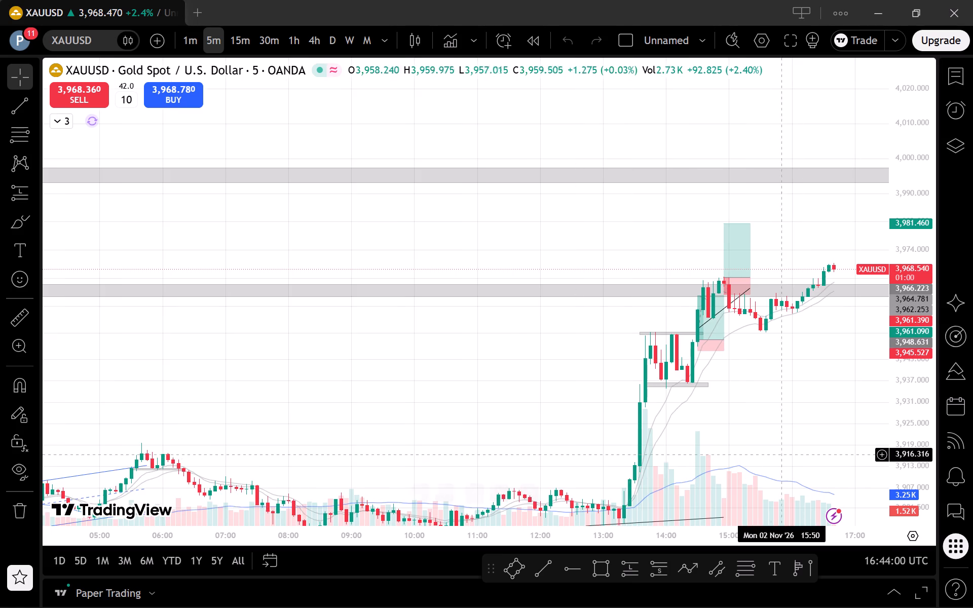
left_click_drag(864, 444, 662, 399)
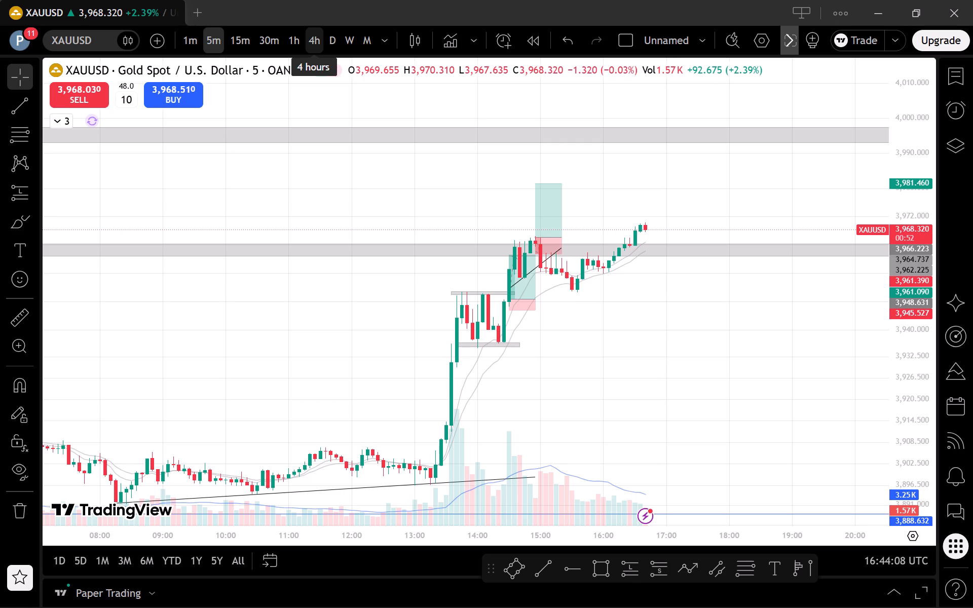
left_click(326, 45)
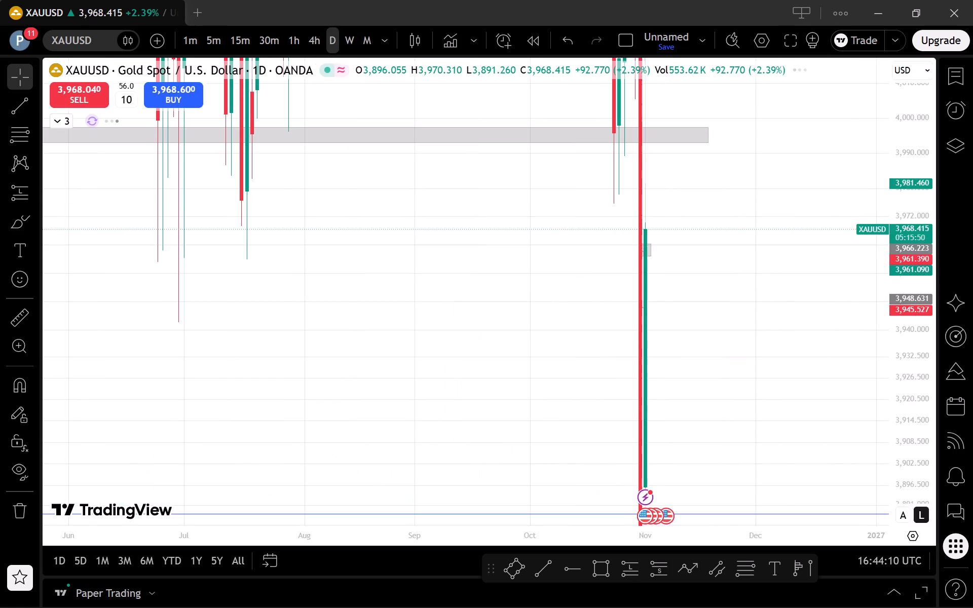
left_click_drag(918, 225, 916, 445)
scroll(781, 349, "up", 1)
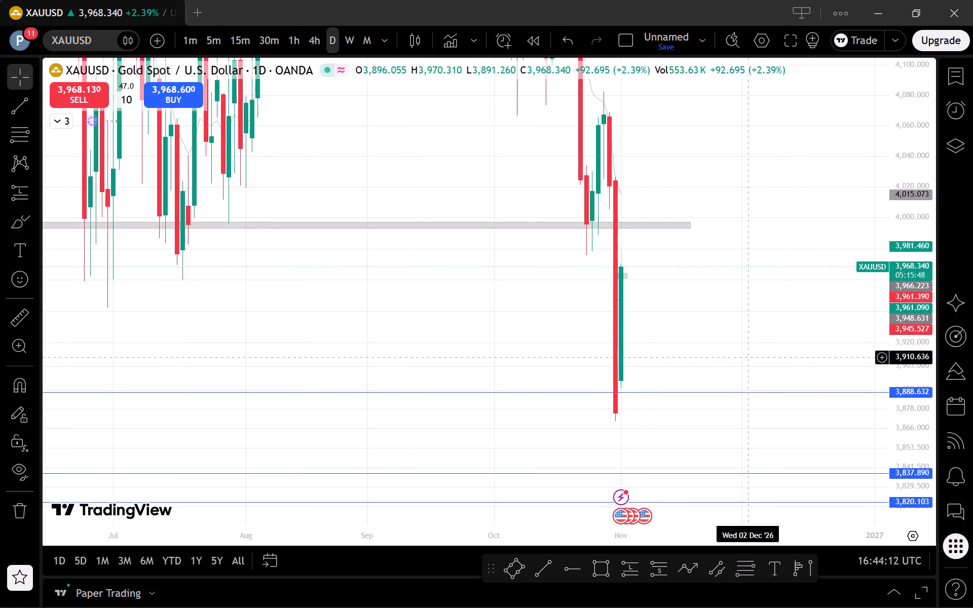
left_click_drag(759, 357, 778, 347)
left_click_drag(678, 353, 697, 349)
scroll(697, 349, "up", 2)
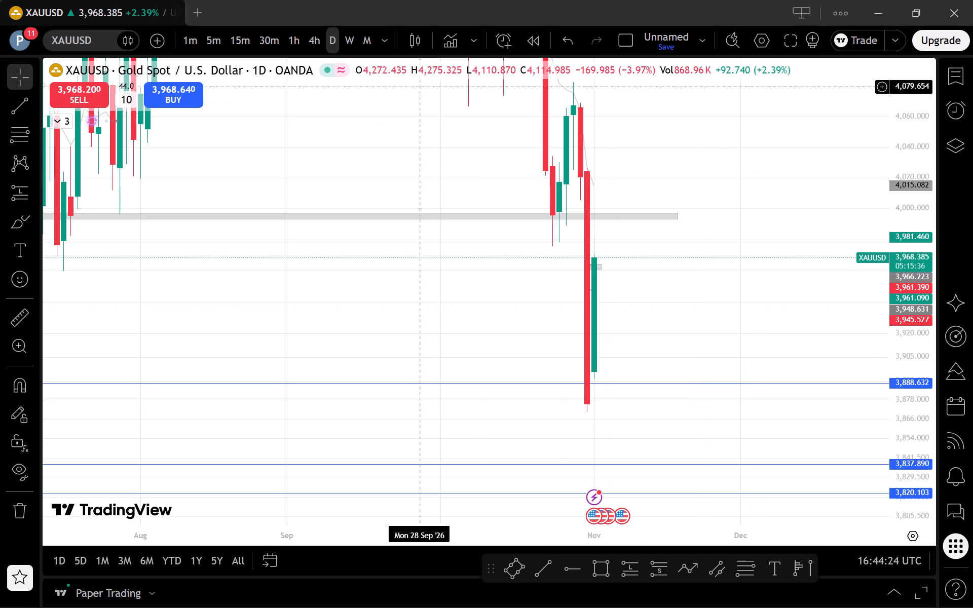
left_click(318, 38)
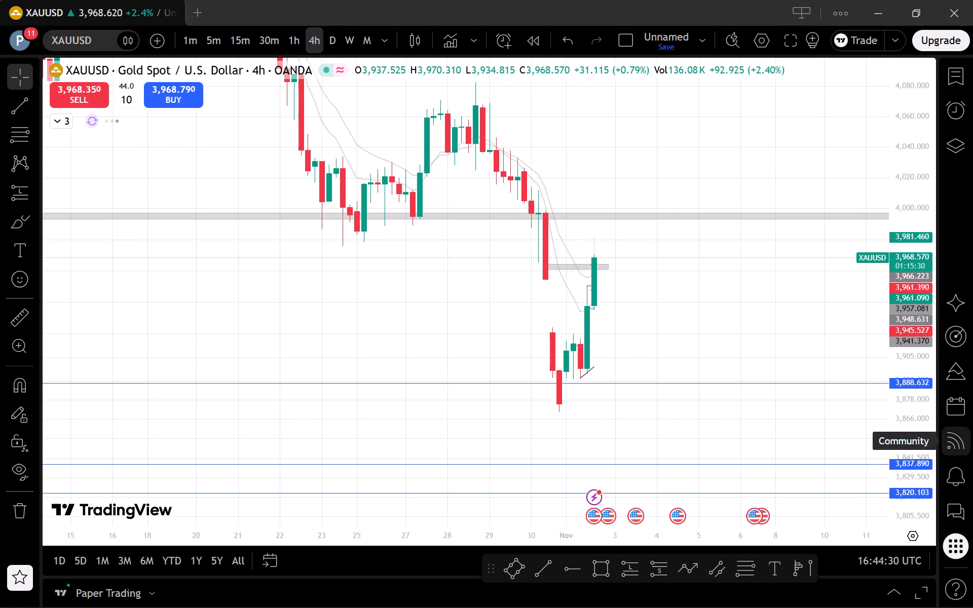
left_click(292, 39)
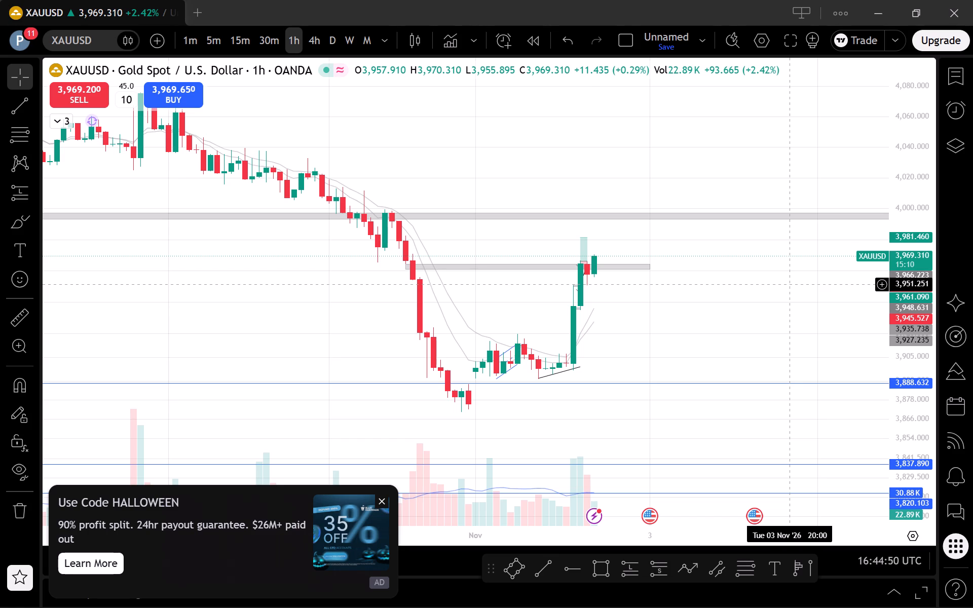
left_click(377, 501)
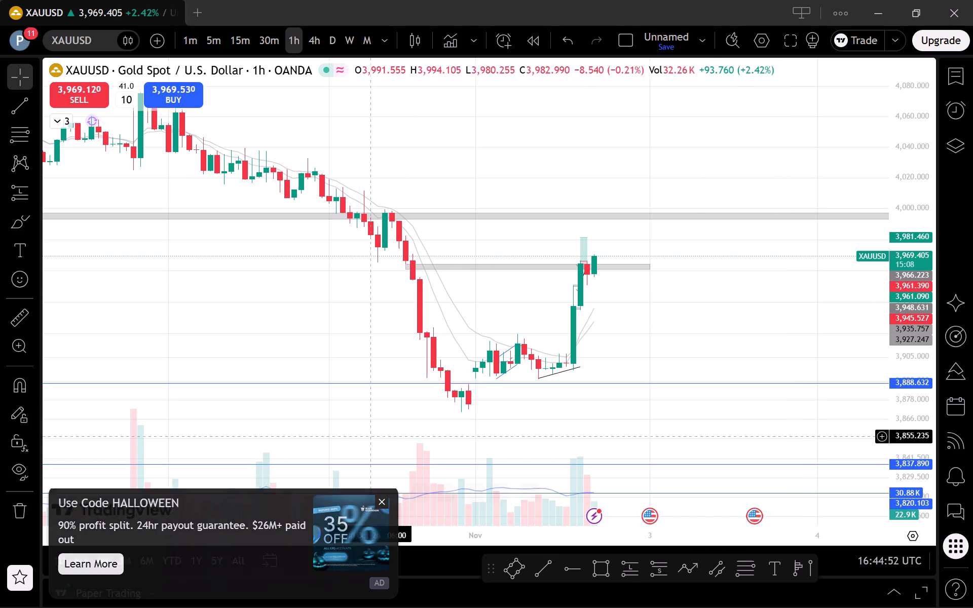
scroll(616, 323, "down", 3)
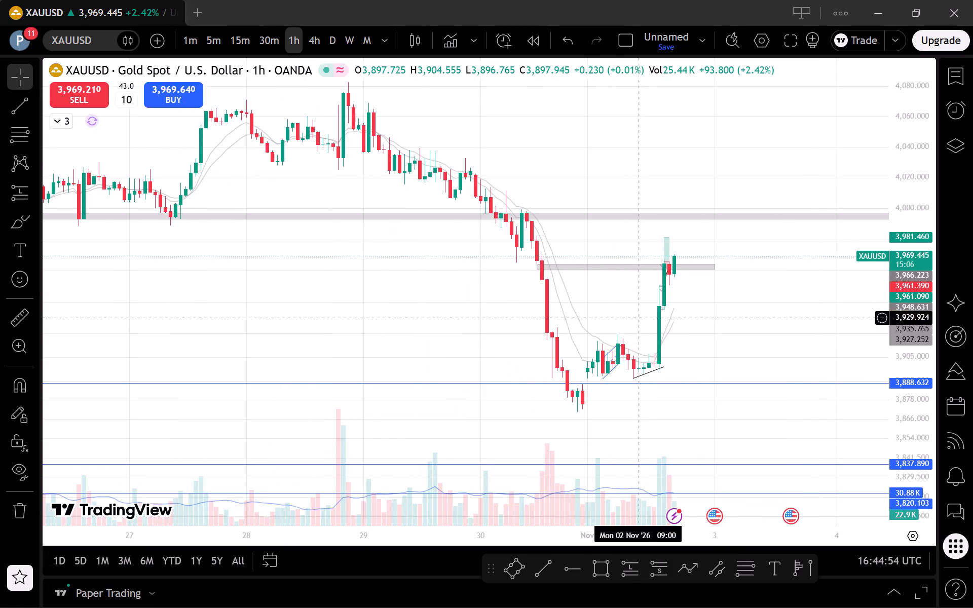
left_click(240, 32)
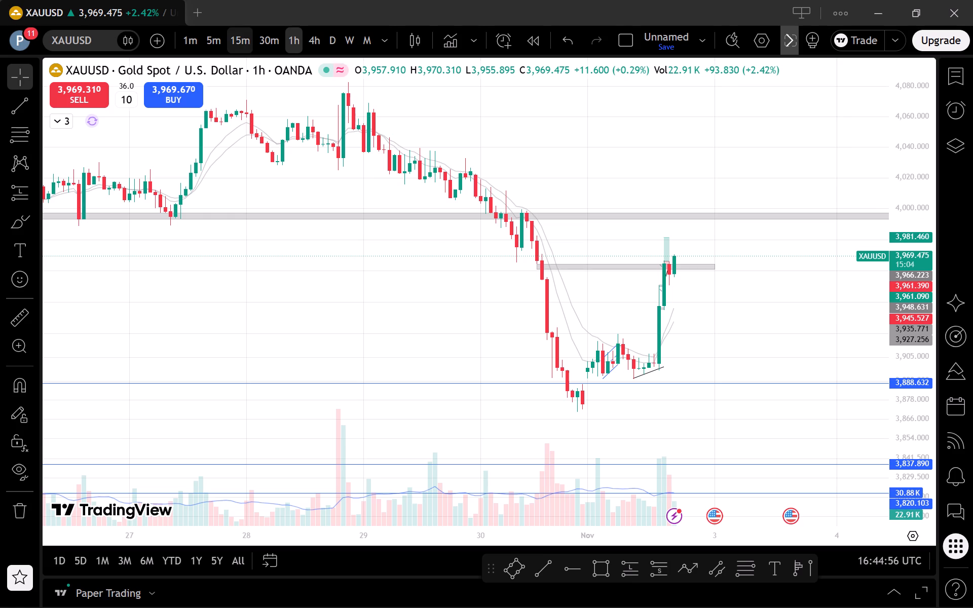
Reset the 5-minute chart view and examine the recent rally against the grey zones, checking the daily and 15-minute timeframes too.
left_click(211, 38)
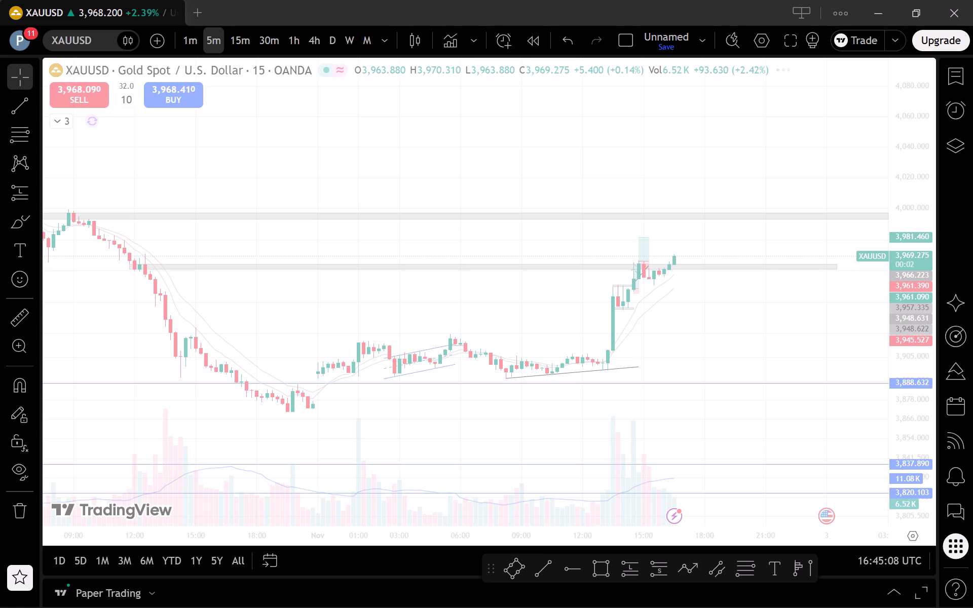
key("alt+r")
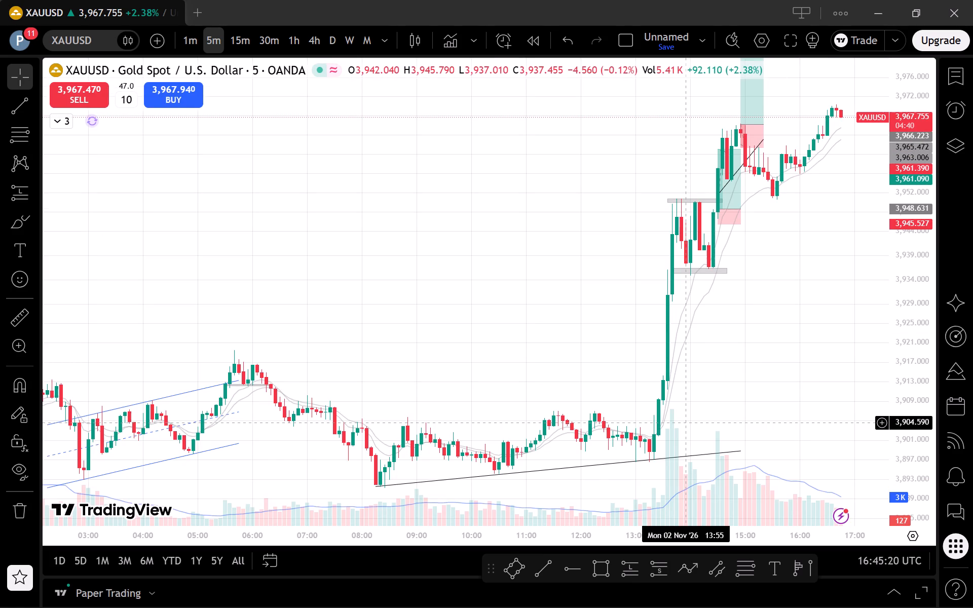
left_click_drag(829, 352, 721, 440)
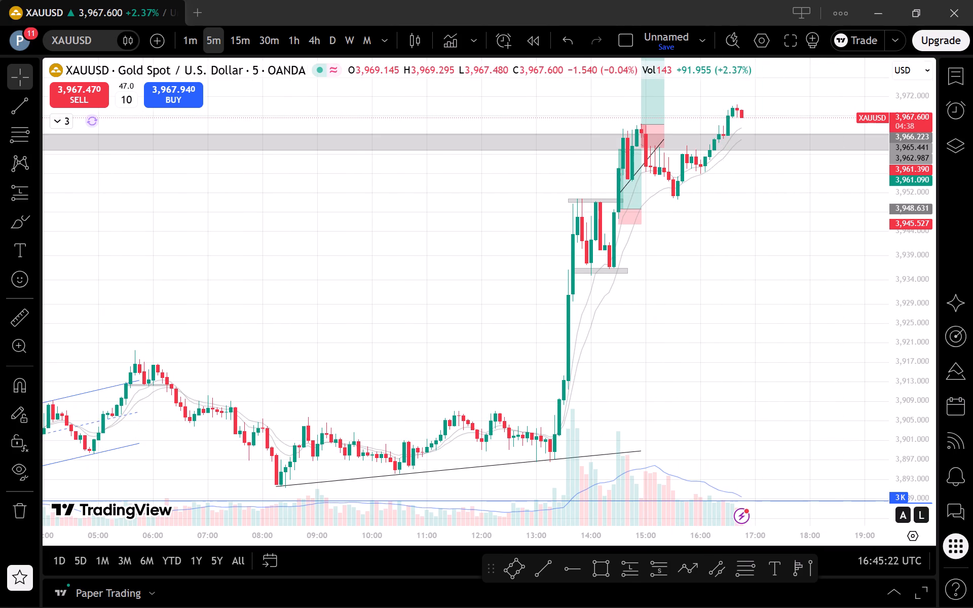
left_click_drag(909, 273, 908, 305)
left_click_drag(773, 310, 692, 447)
scroll(690, 363, "down", 4)
scroll(731, 272, "down", 2)
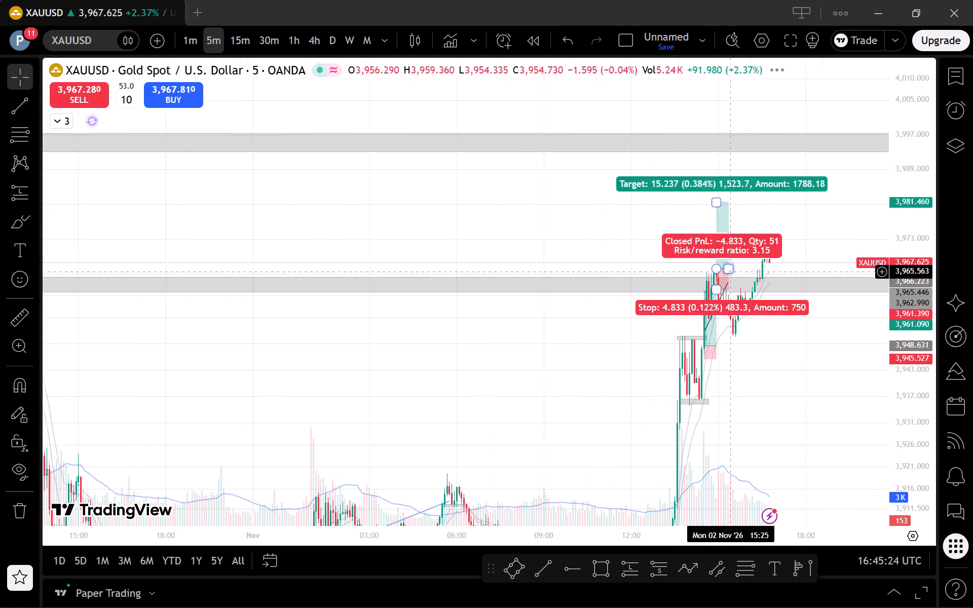
left_click(333, 34)
scroll(666, 308, "up", 2)
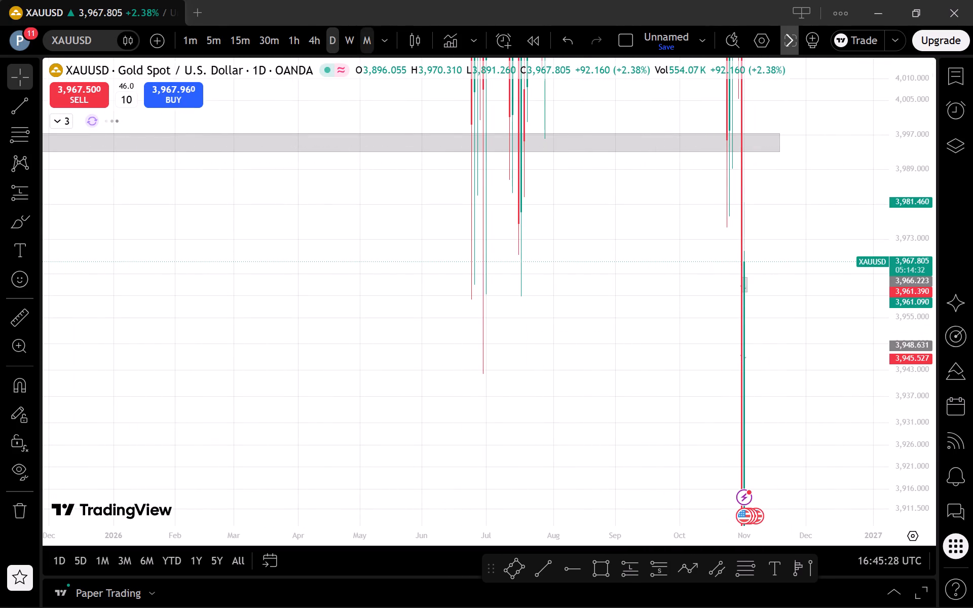
left_click(243, 37)
left_click(210, 35)
scroll(818, 387, "up", 3)
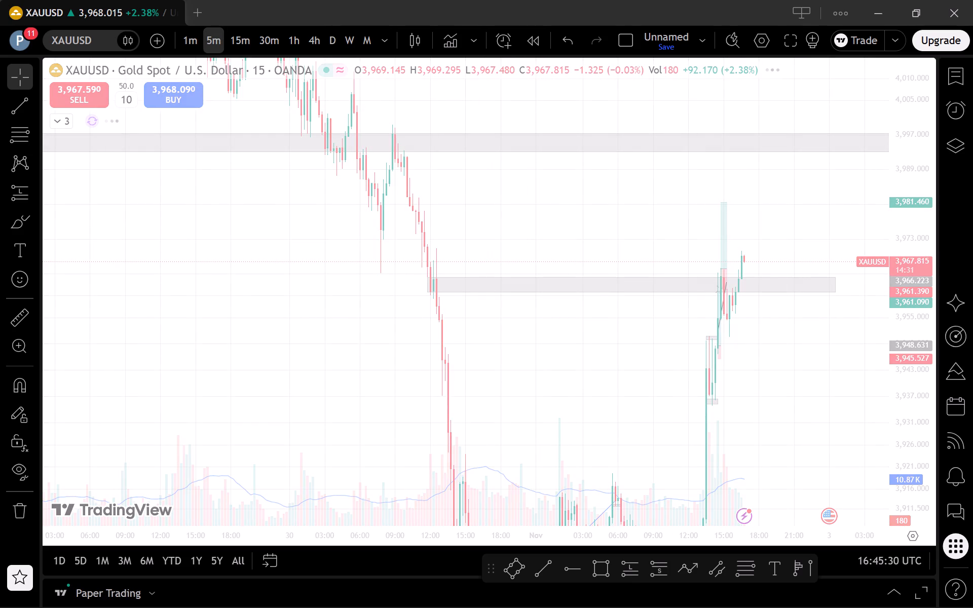
scroll(827, 390, "up", 1)
Examine the latest candles above the lower grey zone on the 1-minute chart.
left_click(191, 35)
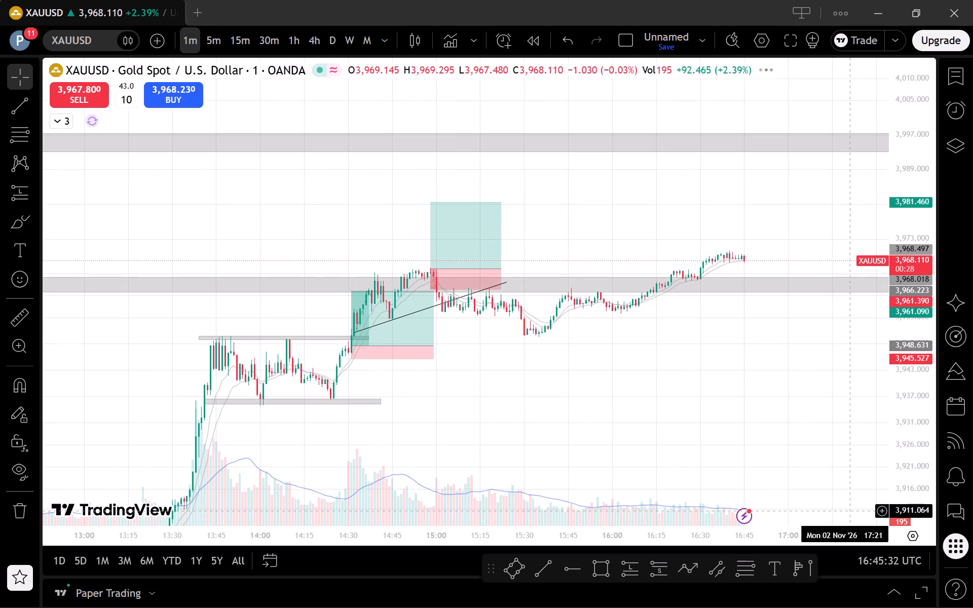
left_click_drag(916, 498, 905, 133)
left_click_drag(821, 121, 799, 322)
scroll(800, 326, "up", 1)
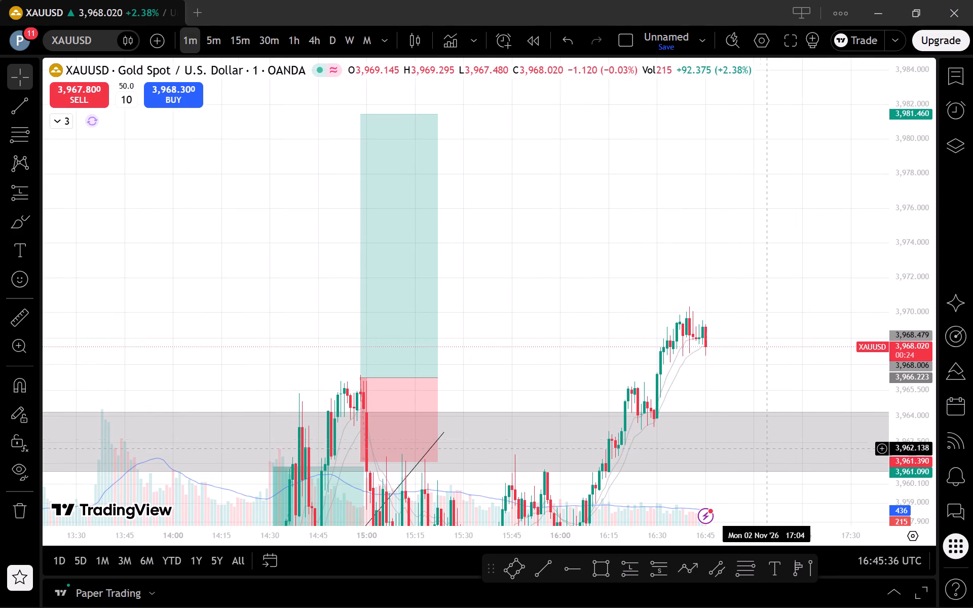
left_click_drag(933, 453, 911, 343)
scroll(737, 394, "up", 4)
left_click_drag(718, 428, 830, 351)
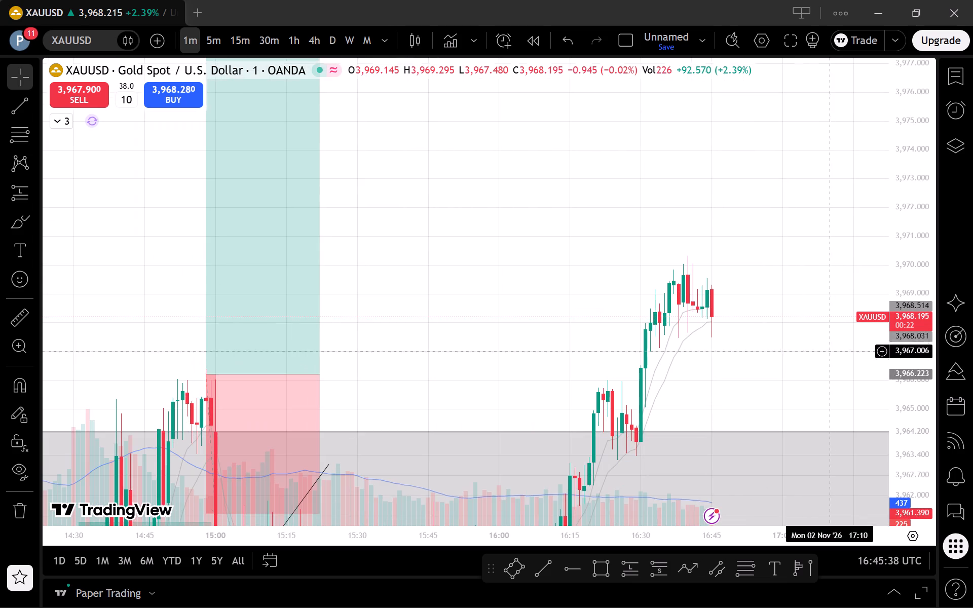
left_click_drag(919, 373, 931, 472)
scroll(715, 292, "down", 1)
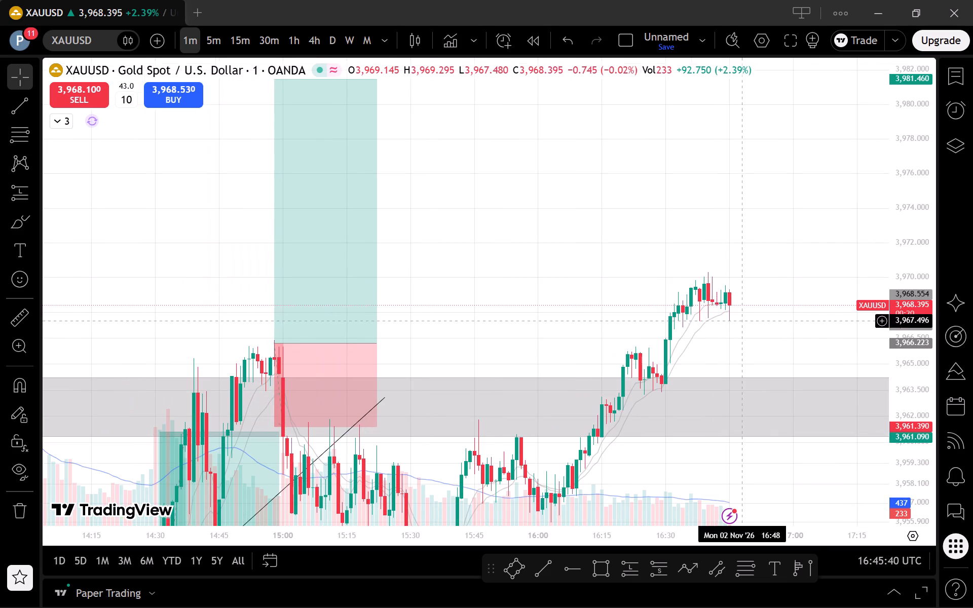
Compare the recent climb through the lower grey zone on the 5-minute and 1-minute charts.
left_click(212, 32)
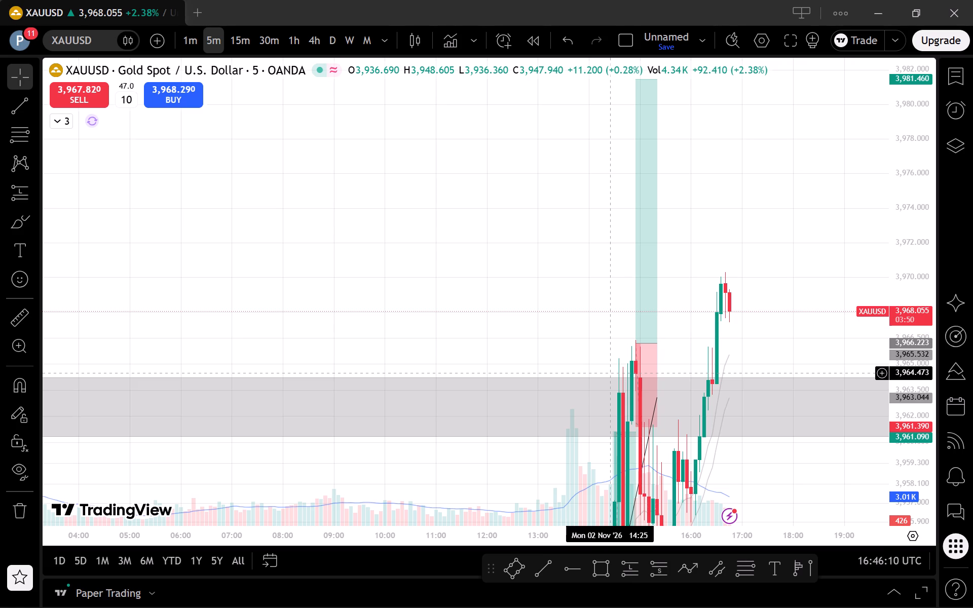
scroll(610, 371, "up", 3)
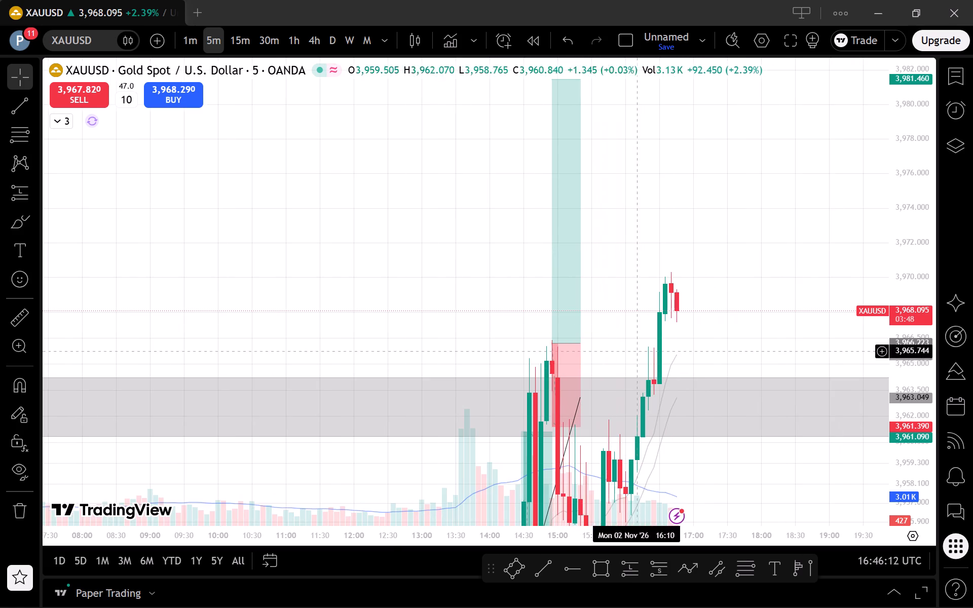
left_click_drag(910, 183, 895, 389)
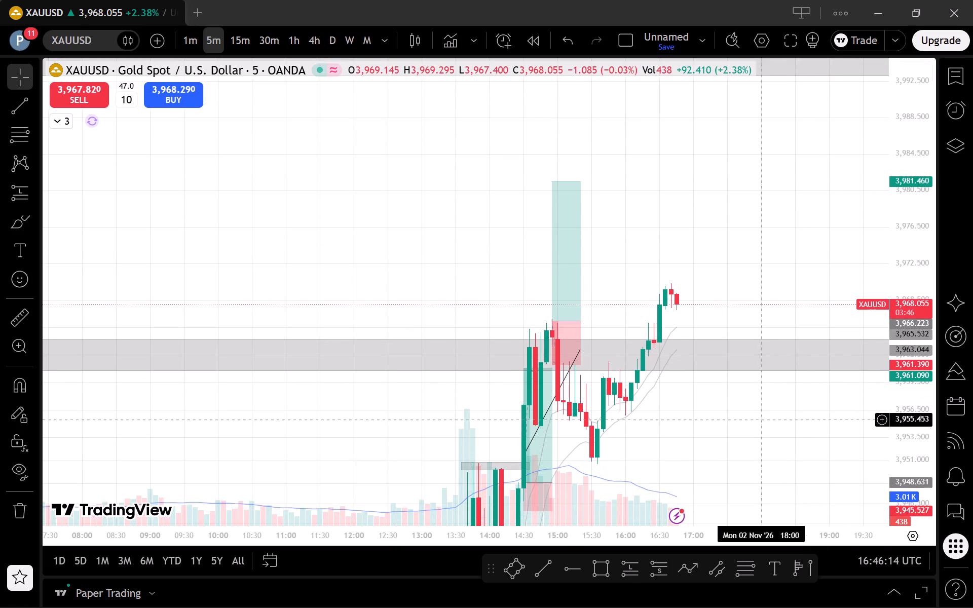
left_click(191, 31)
scroll(601, 242, "down", 4)
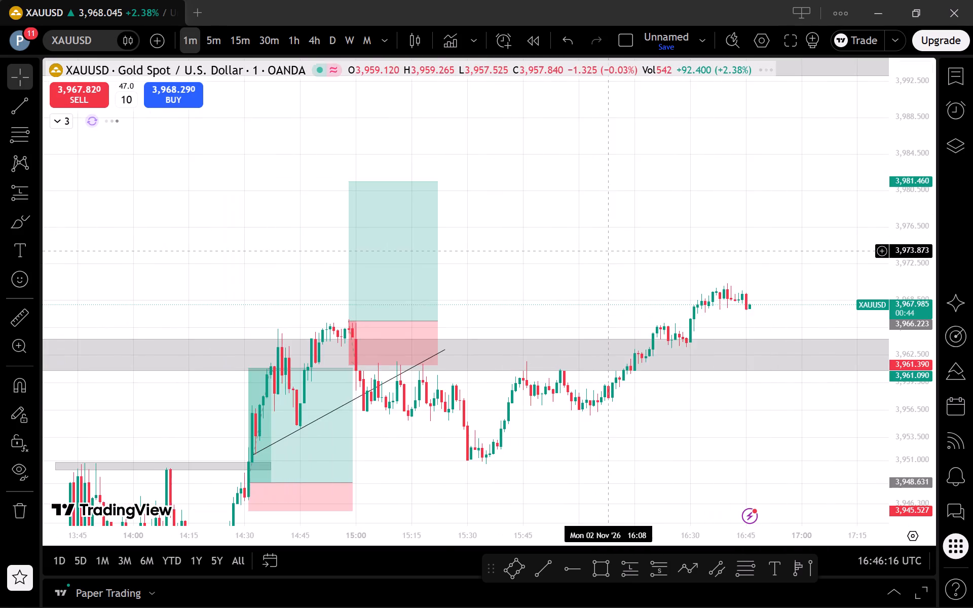
scroll(618, 268, "down", 3)
left_click_drag(720, 461, 687, 421)
scroll(924, 456, "up", 1)
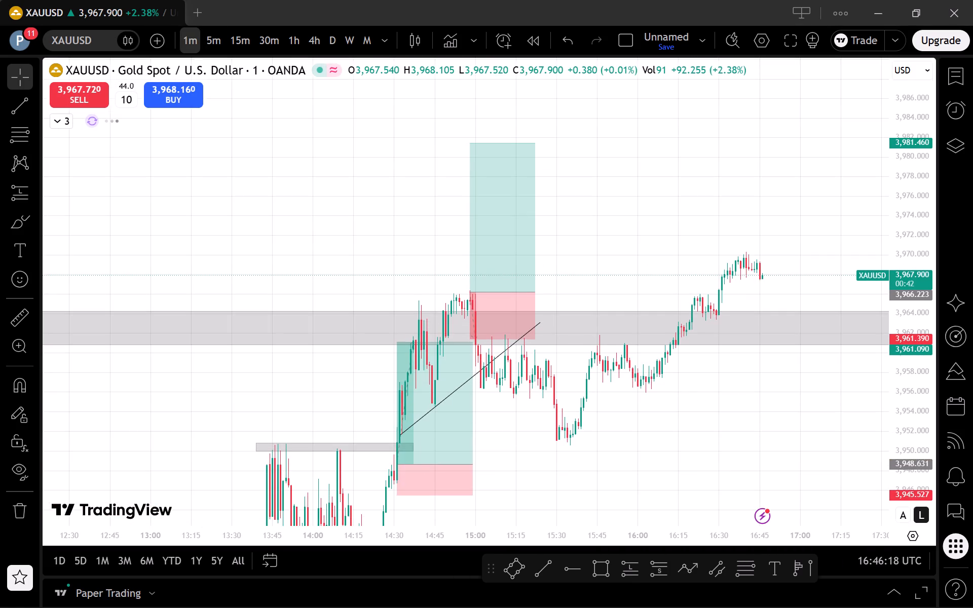
left_click_drag(901, 459, 899, 390)
scroll(810, 352, "up", 4)
scroll(822, 398, "up", 2)
scroll(801, 447, "down", 2)
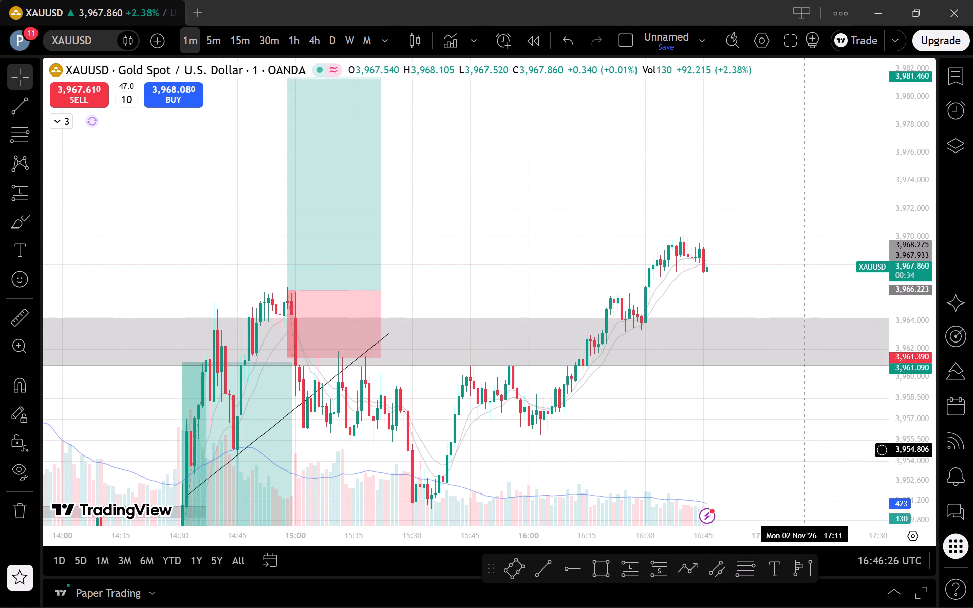
Examine price around the lower grey zone on the 5-minute chart with a wider price range.
left_click(216, 43)
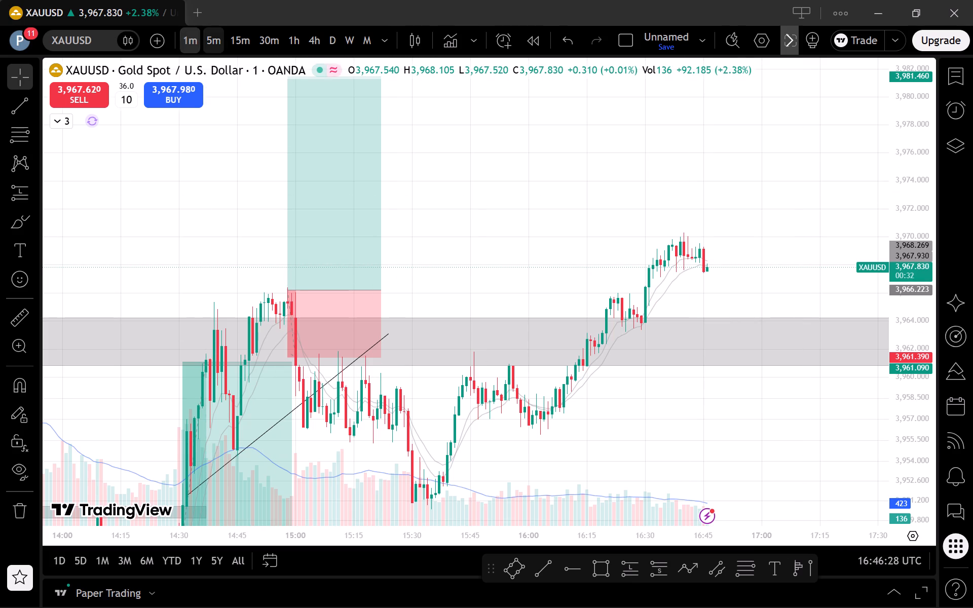
left_click_drag(907, 238, 931, 368)
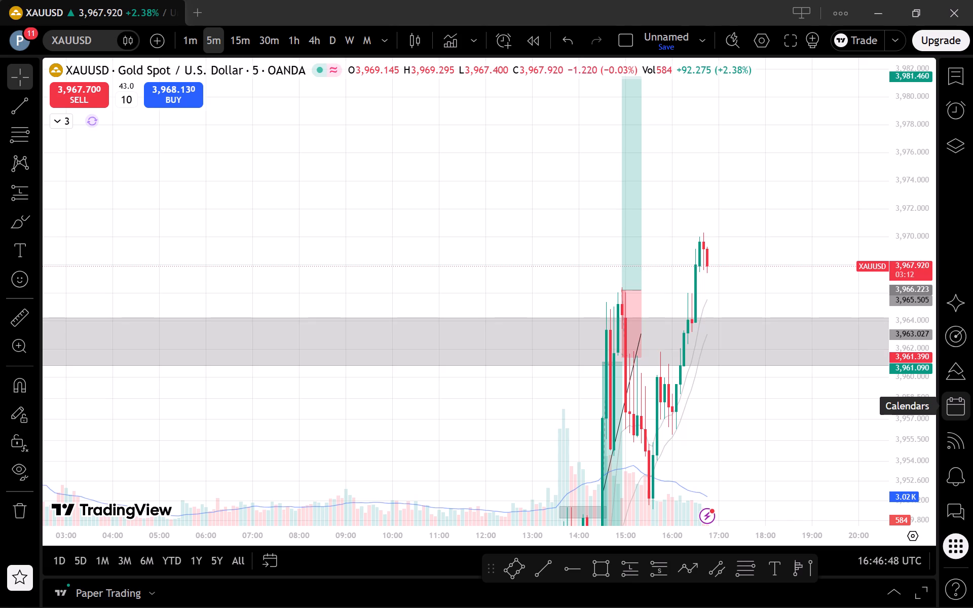
scroll(954, 393, "up", 2)
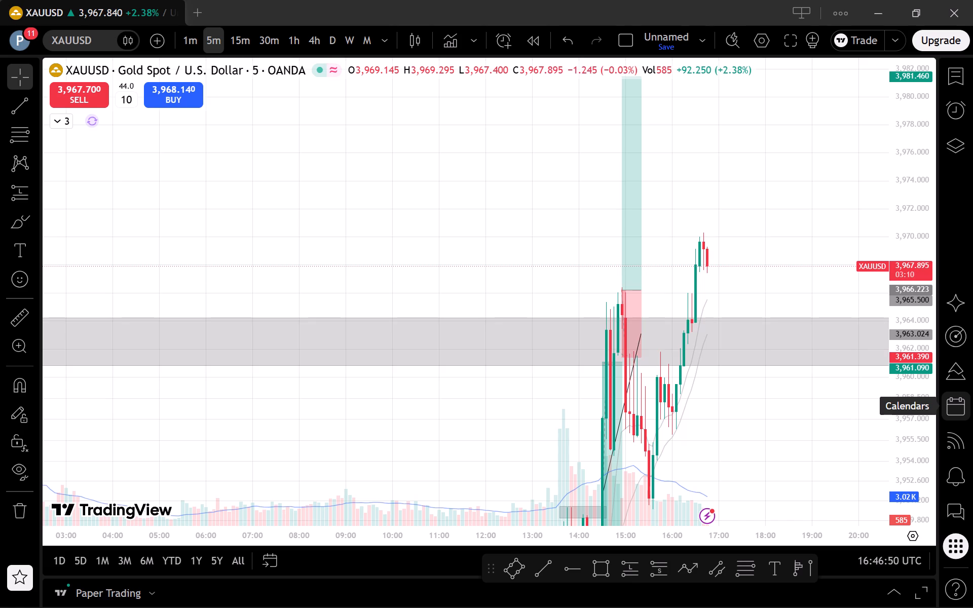
left_click_drag(921, 237, 916, 419)
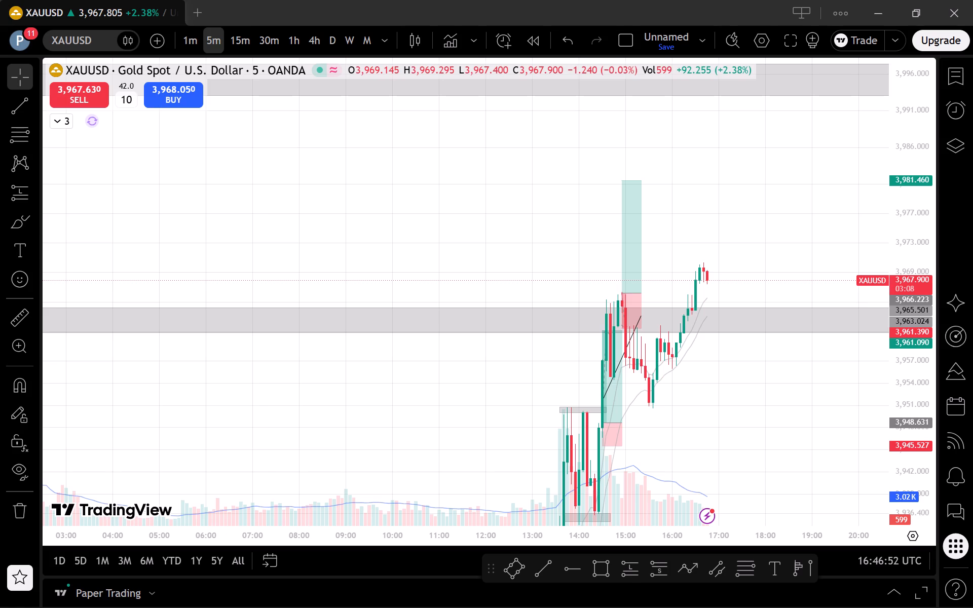
On the 15-minute chart, draw a rectangle zone from about 3,974.91 to 3,973.05, starting 30 Oct 07:00 and extending past current price.
triple_click(246, 44)
scroll(531, 241, "up", 3)
scroll(718, 244, "down", 3)
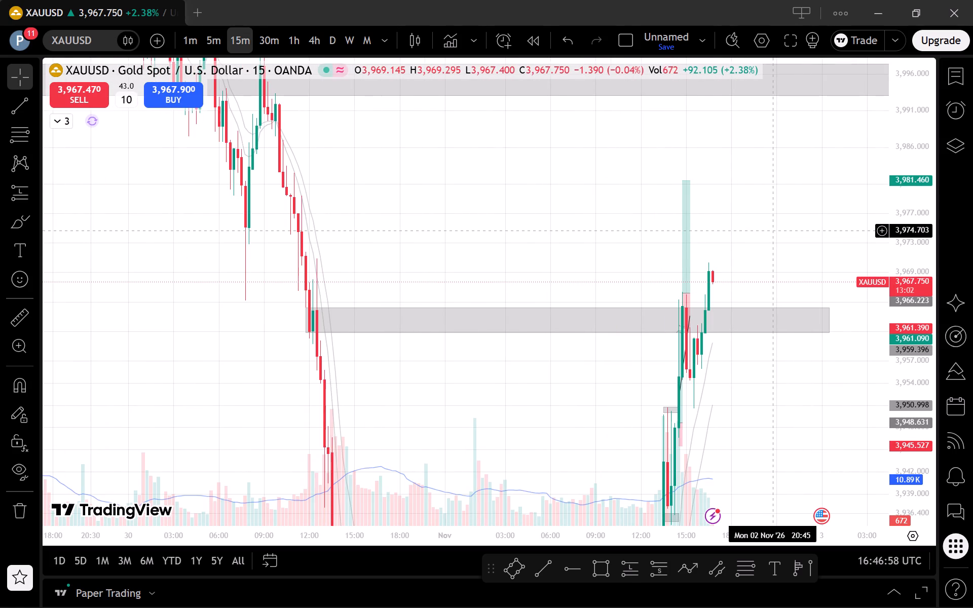
left_click(608, 569)
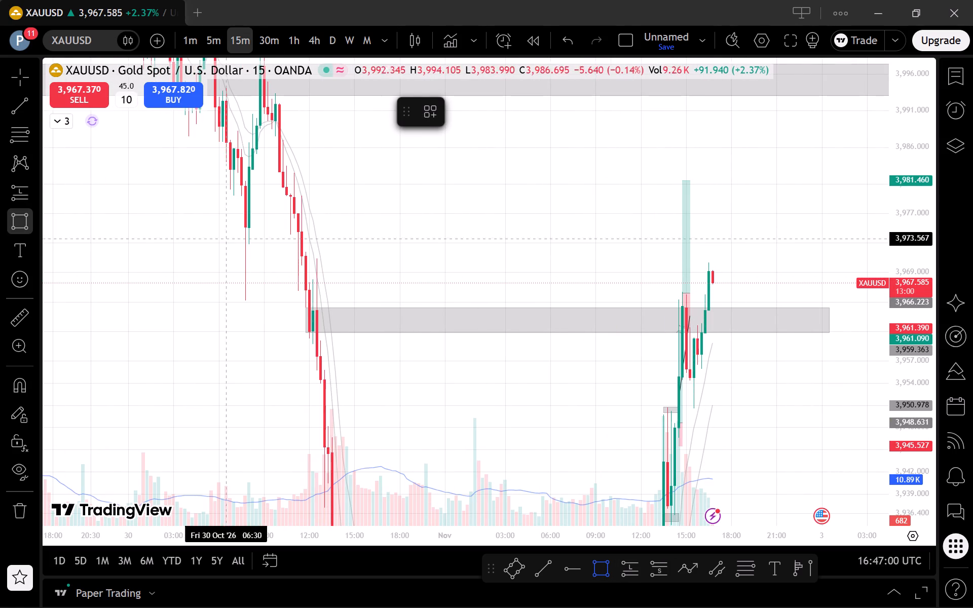
left_click(234, 229)
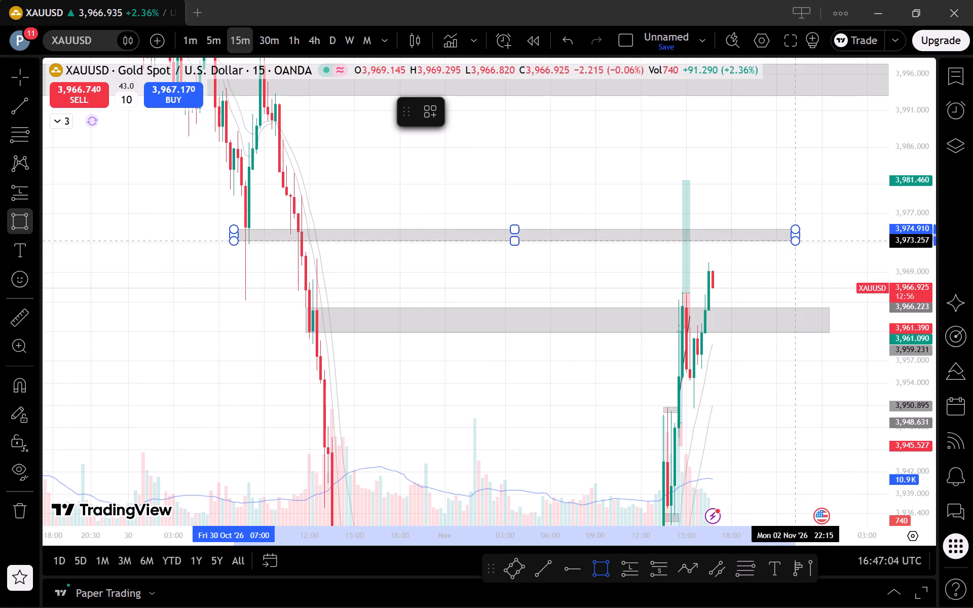
left_click(799, 243)
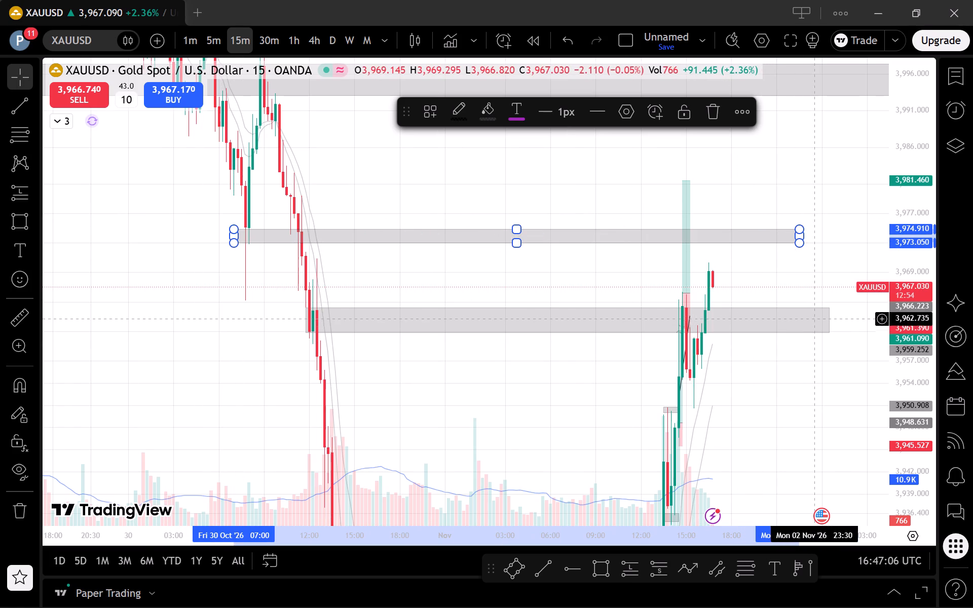
Delete the lower grey rectangle zone spanning about 3,964.23 to 3,960.83 from the 15-minute chart.
left_click(827, 318)
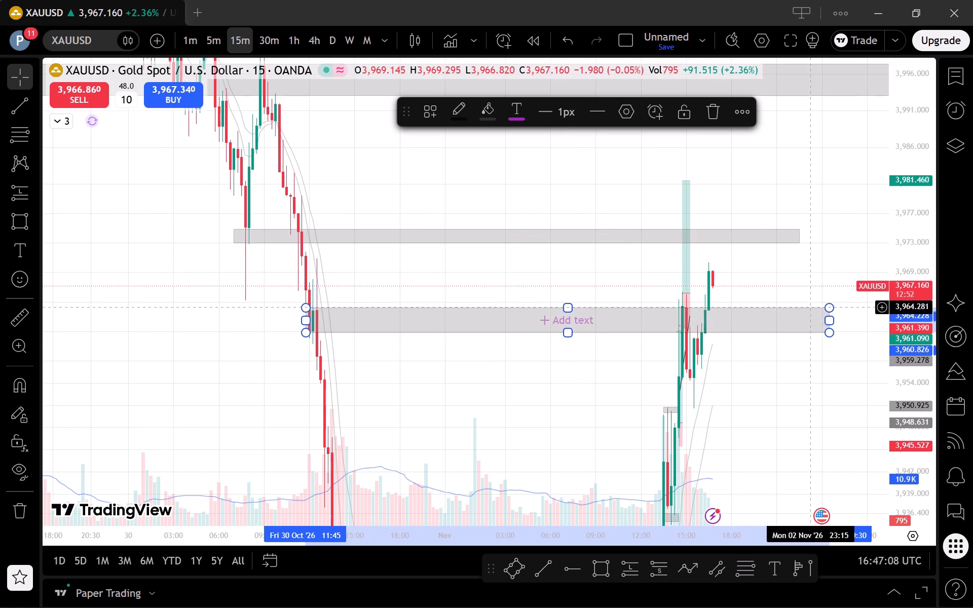
left_click_drag(905, 316, 921, 509)
scroll(846, 437, "up", 4)
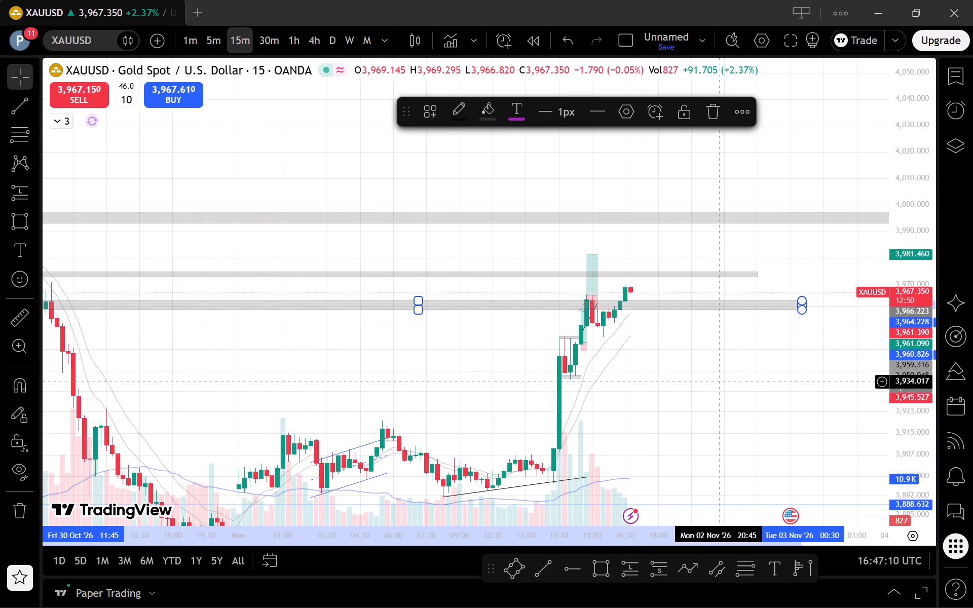
scroll(734, 390, "down", 2)
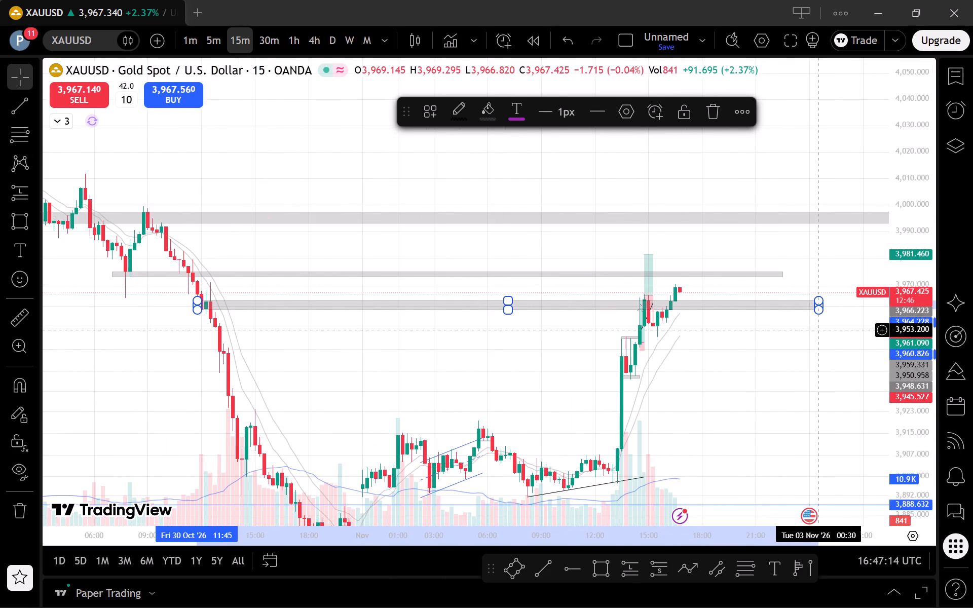
left_click(709, 109)
Examine the 30 Oct decline and the current rally against the two remaining grey zones on the 15-minute chart.
scroll(793, 357, "down", 1)
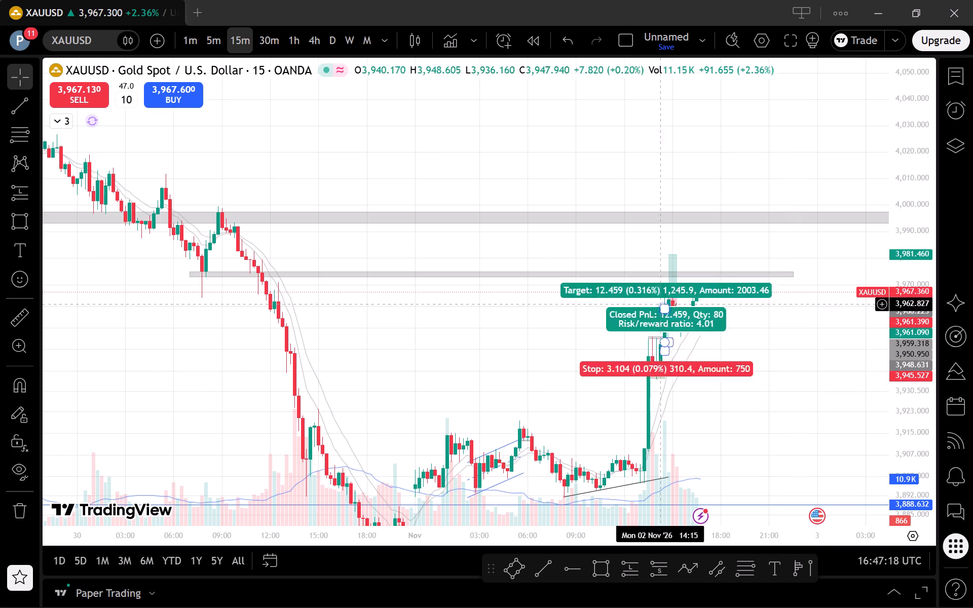
left_click(226, 44)
scroll(637, 386, "down", 2)
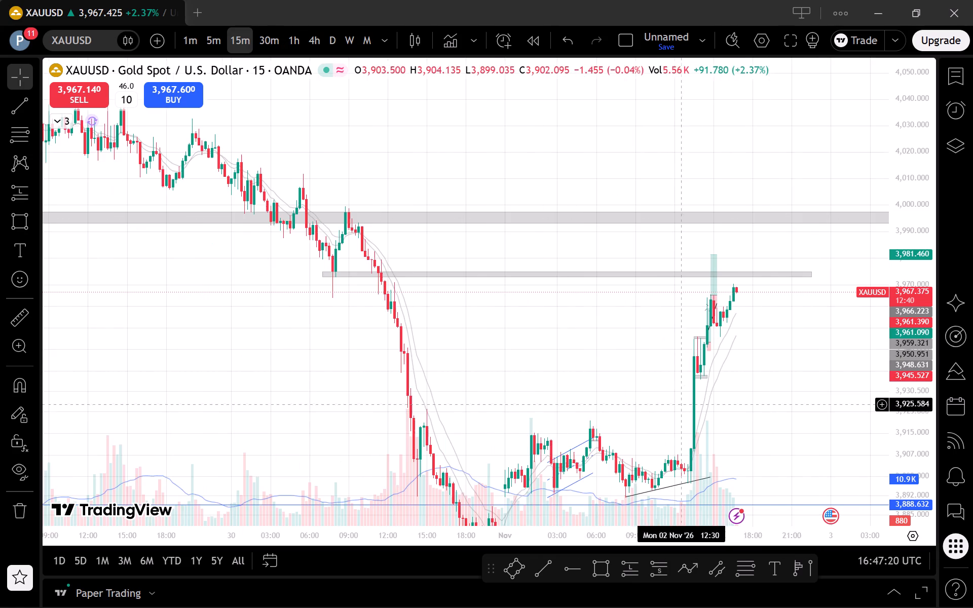
scroll(584, 251, "up", 4)
scroll(782, 424, "up", 1)
left_click_drag(923, 459, 913, 372)
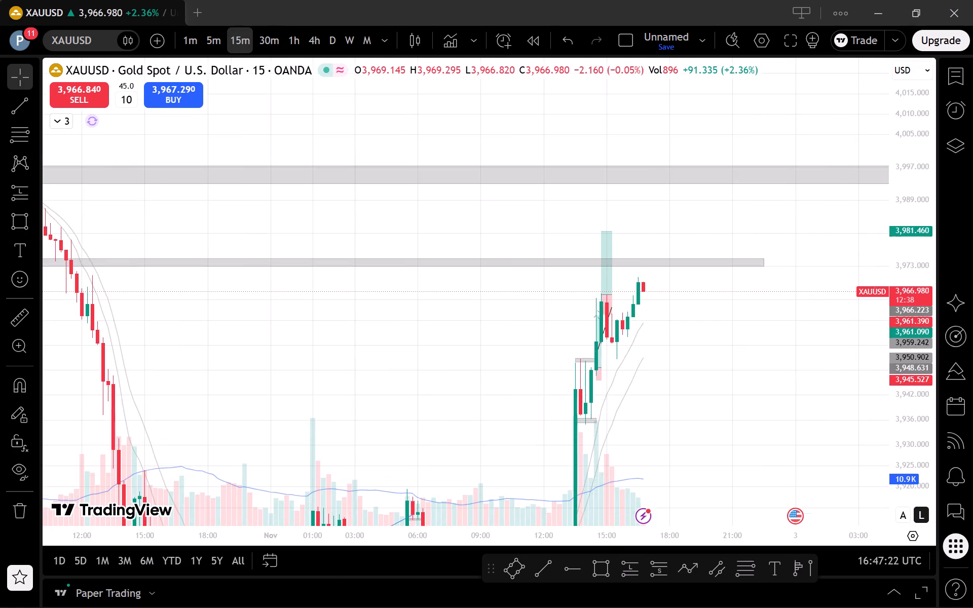
scroll(811, 360, "up", 2)
left_click_drag(722, 405, 846, 370)
left_click_drag(907, 341, 920, 435)
scroll(753, 406, "down", 2)
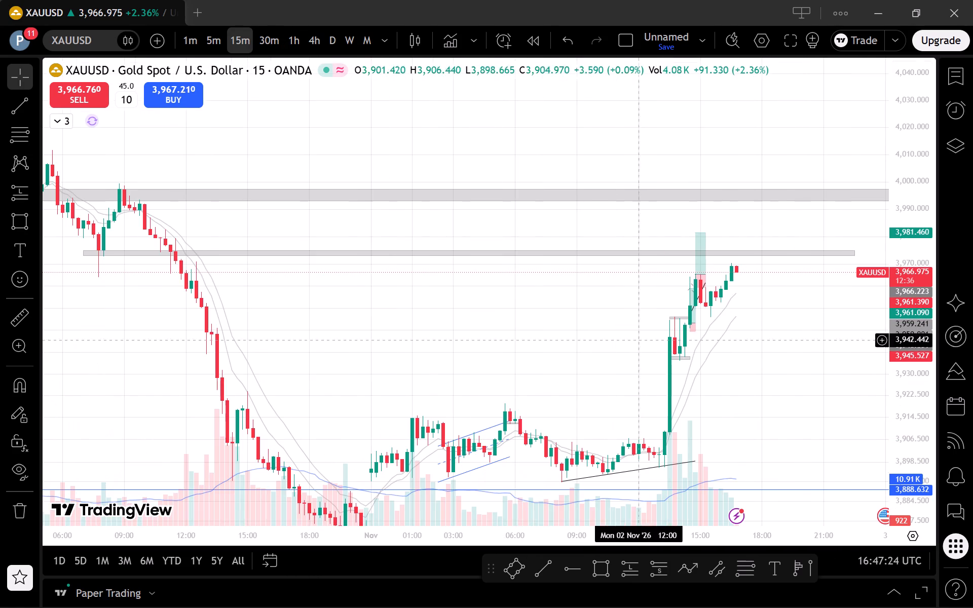
Examine the earlier sell-off and the recovery toward the 3,974.91–3,973.05 zone on the 1-hour chart.
left_click(303, 47)
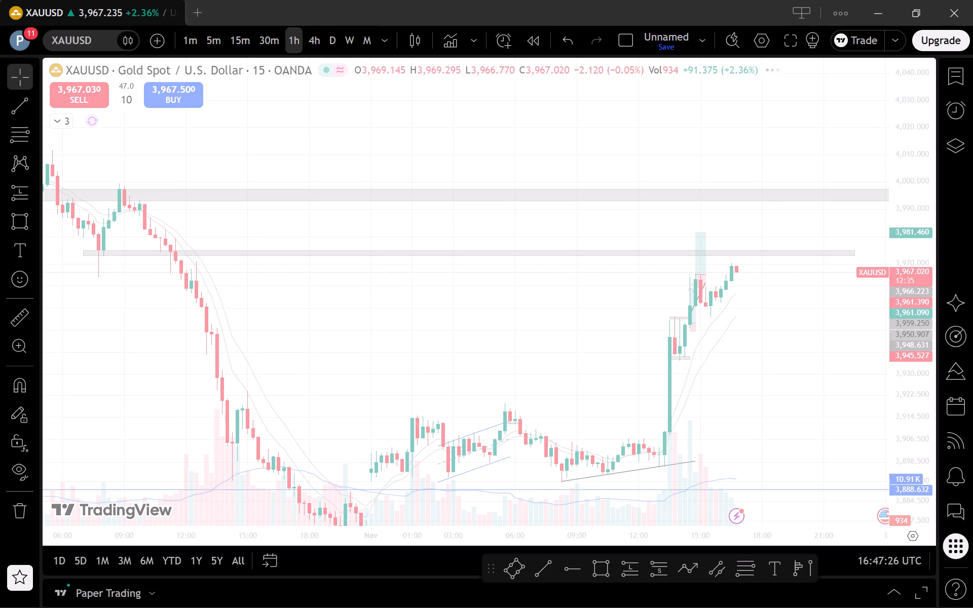
left_click_drag(918, 318, 938, 478)
scroll(721, 320, "up", 2)
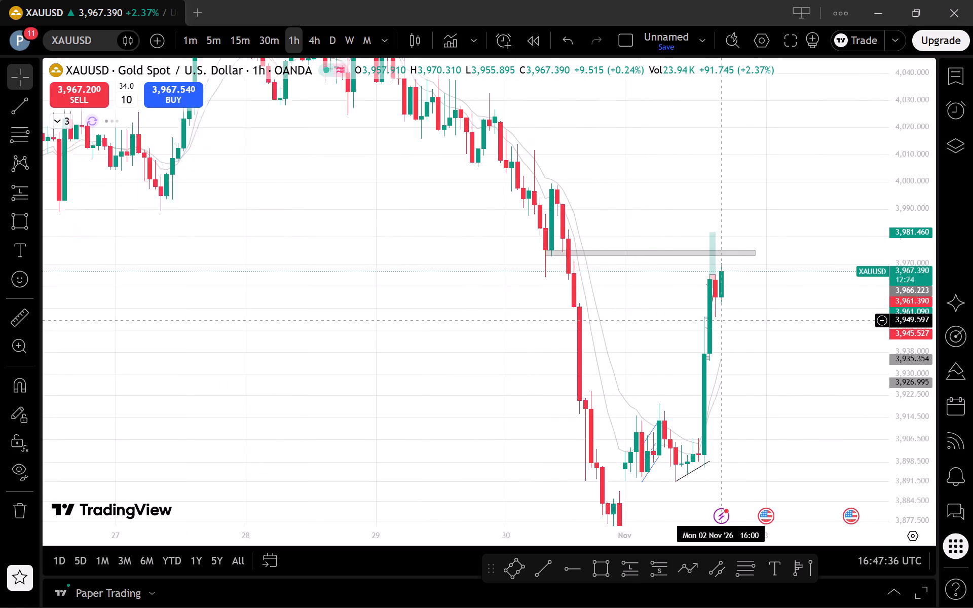
left_click_drag(921, 263, 890, 454)
scroll(790, 379, "up", 2)
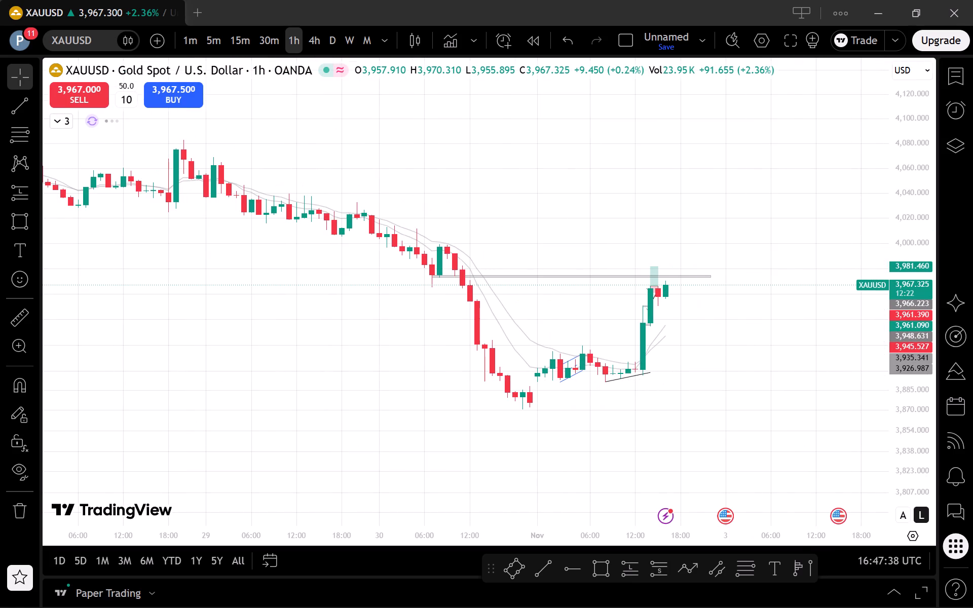
left_click_drag(915, 462, 895, 345)
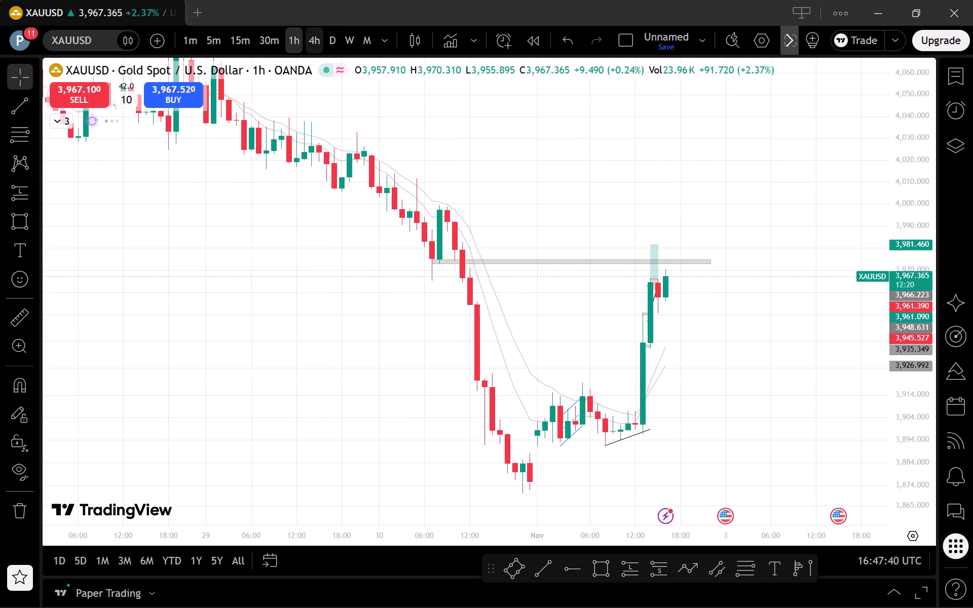
left_click(317, 40)
left_click(293, 36)
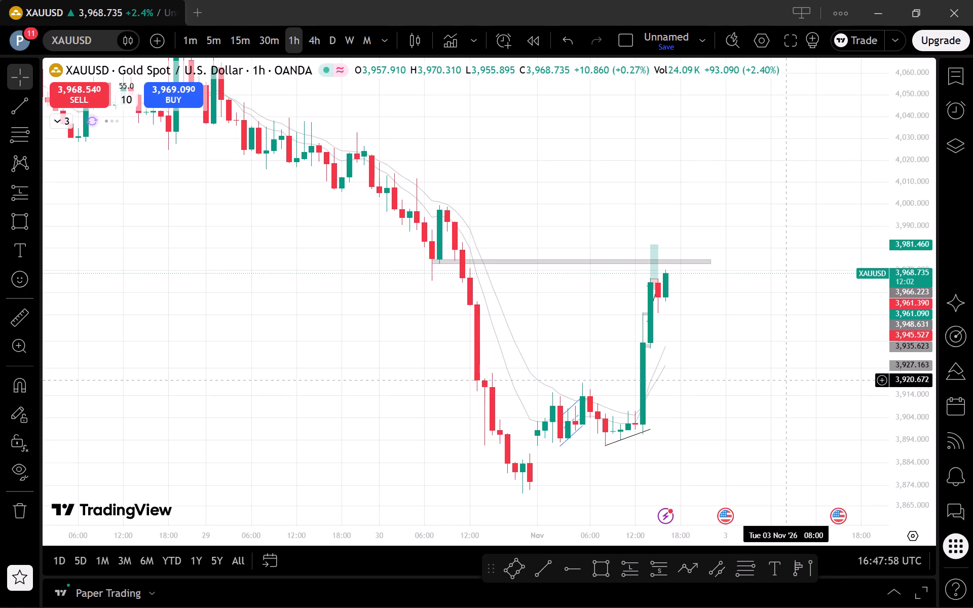
Examine the latest candles approaching the 3,974.91–3,973.05 zone on the 5-minute chart.
left_click(212, 34)
scroll(713, 443, "down", 2)
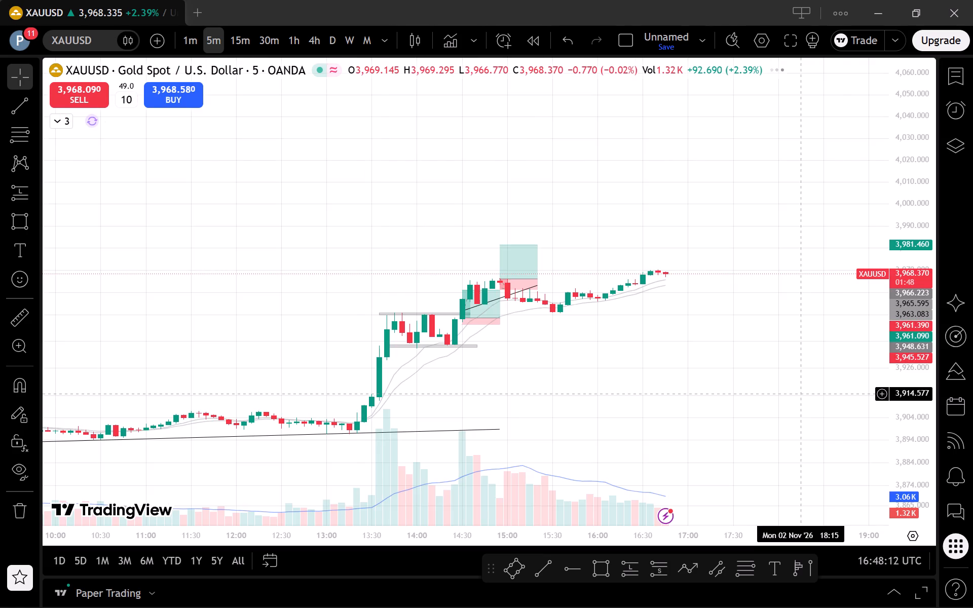
scroll(804, 403, "down", 3)
left_click_drag(932, 497, 874, 296)
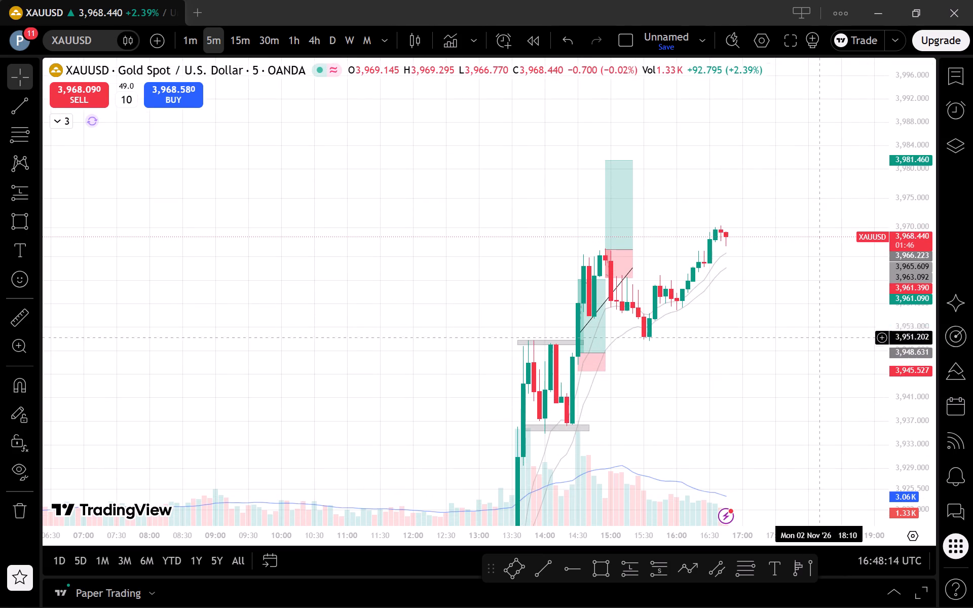
scroll(780, 365, "up", 1)
left_click_drag(774, 357, 766, 329)
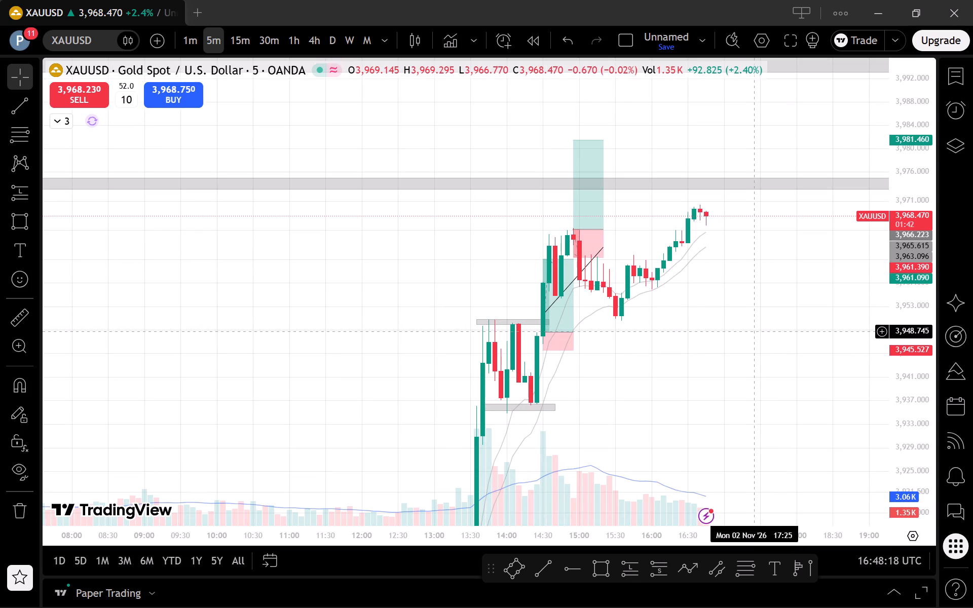
Examine the wider 5-minute price history back to 30 Oct, including both grey zones and the rally.
scroll(752, 300, "down", 2)
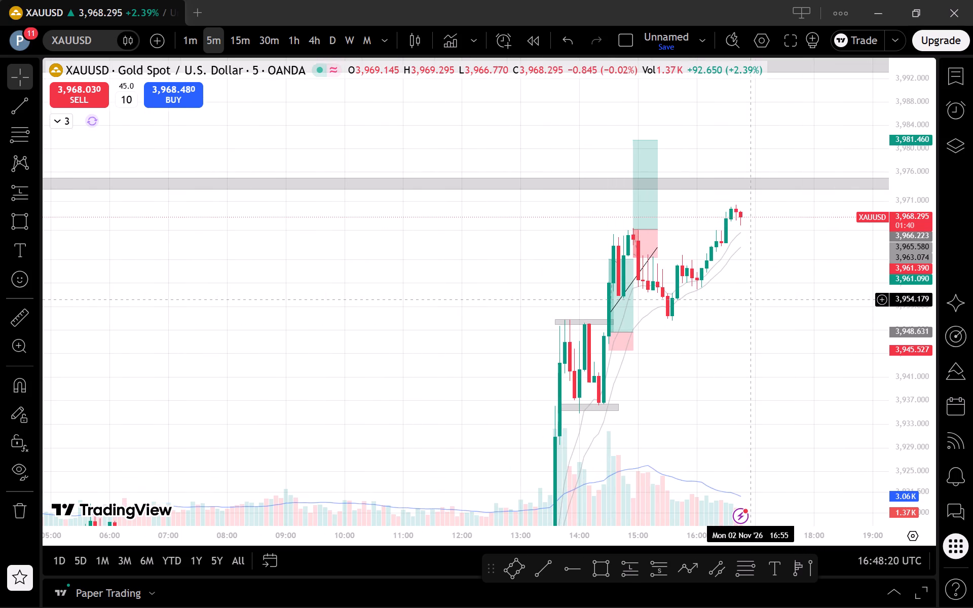
scroll(782, 217, "down", 15)
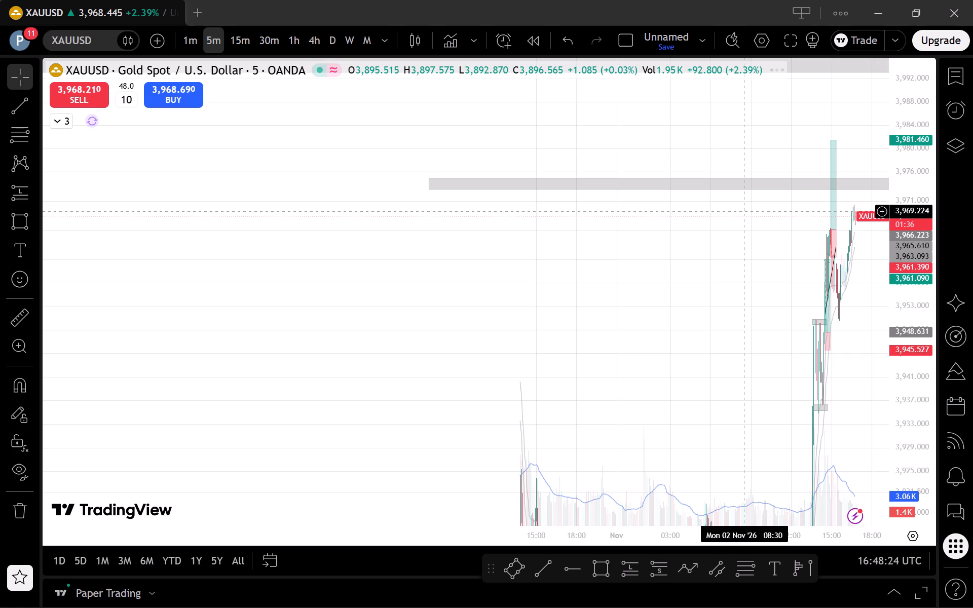
scroll(744, 211, "up", 3)
scroll(598, 240, "down", 2)
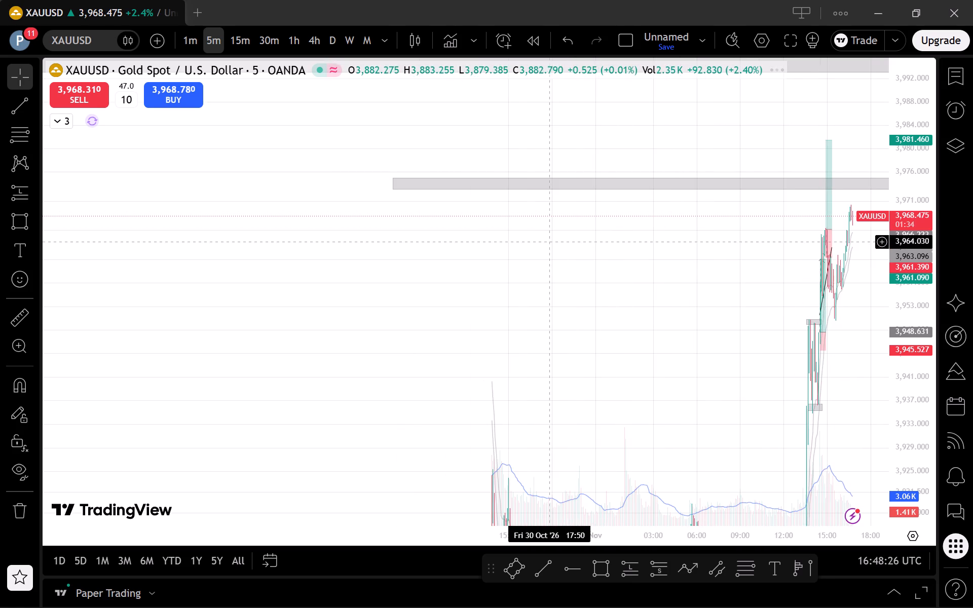
left_click_drag(907, 230, 924, 472)
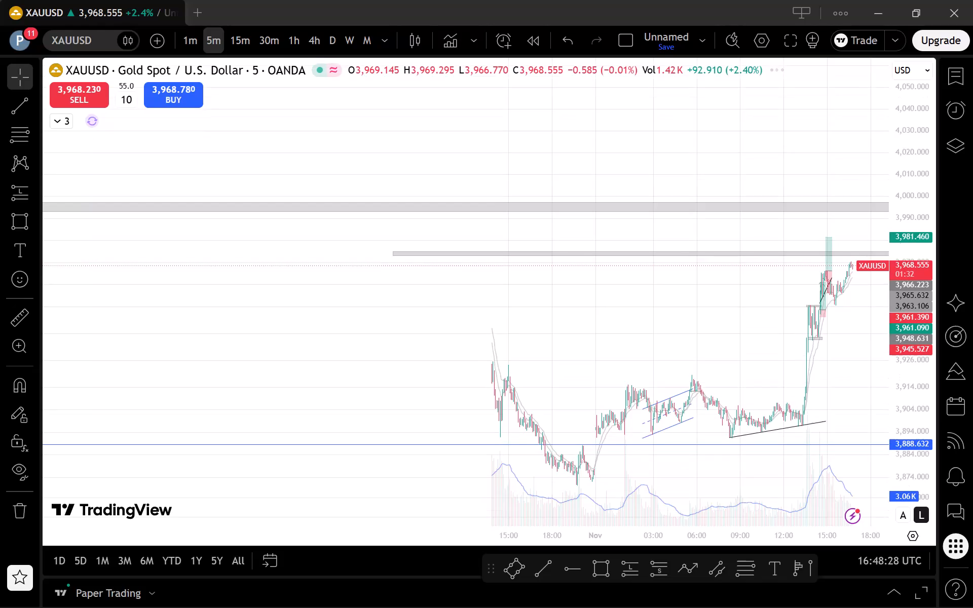
left_click_drag(924, 472, 921, 461)
scroll(605, 349, "up", 2)
scroll(922, 463, "up", 4)
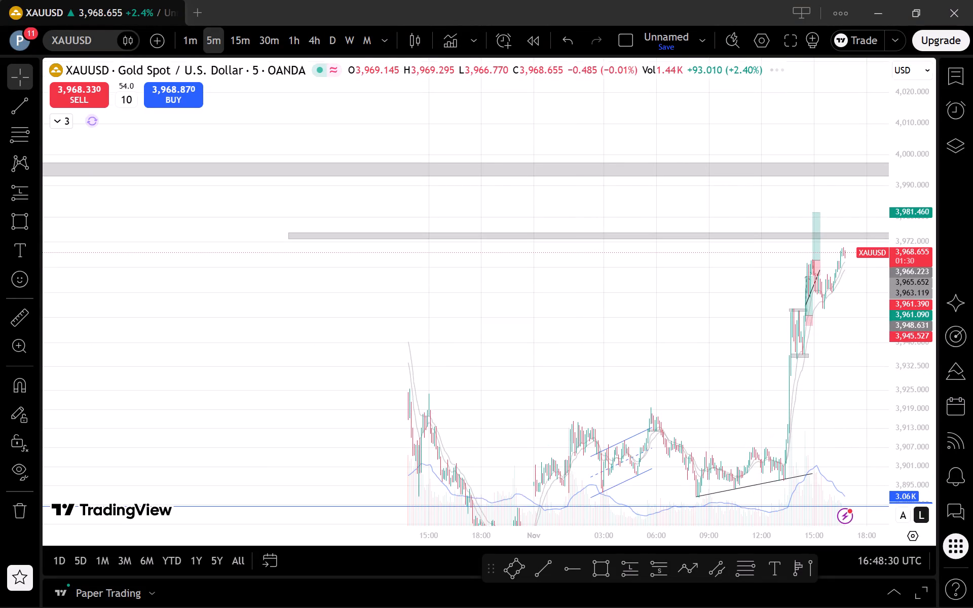
scroll(586, 355, "up", 3)
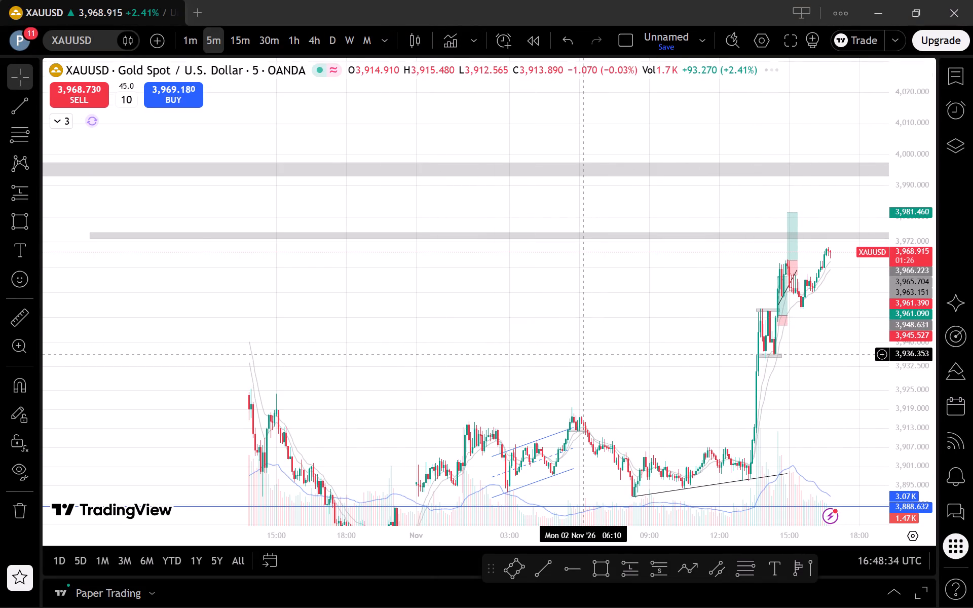
scroll(586, 353, "up", 2)
scroll(592, 353, "down", 1)
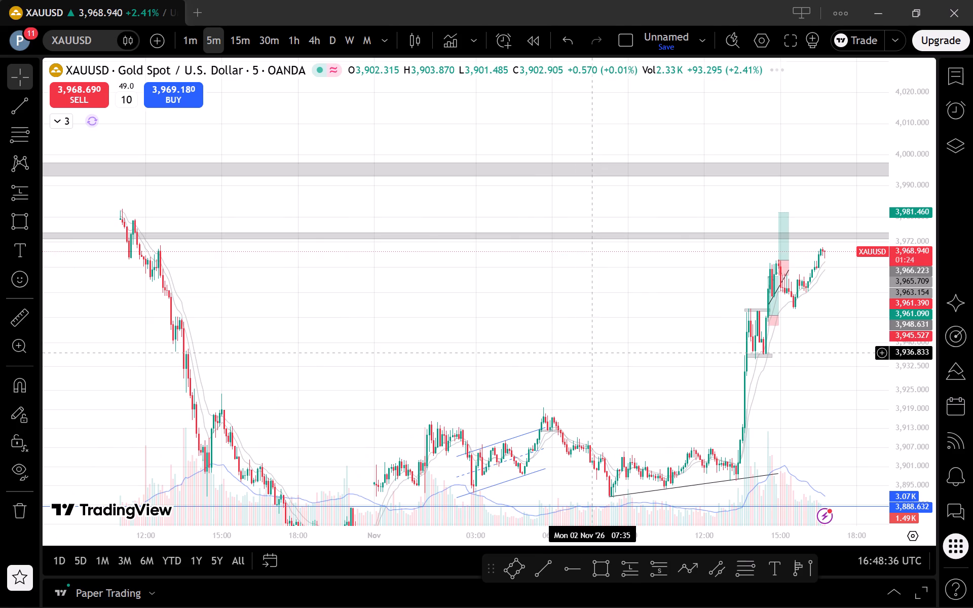
Raise the upper edge of the 3,974.91–3,973.05 rectangle zone to about 3,979 on the 5-minute chart.
left_click(624, 239)
scroll(624, 239, "down", 2)
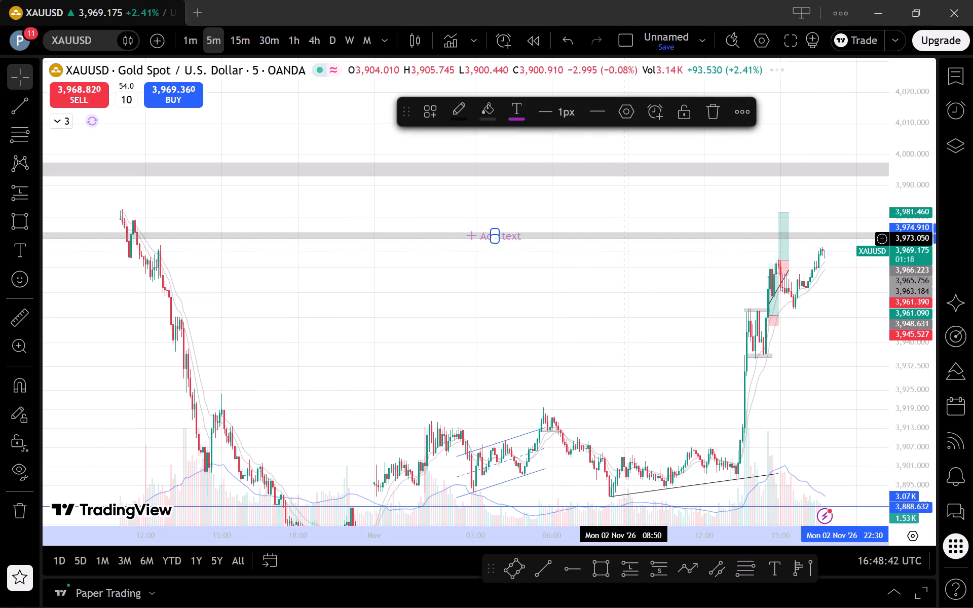
scroll(624, 239, "down", 1)
scroll(624, 239, "up", 1)
left_click_drag(572, 232, 586, 221)
left_click_drag(588, 219, 596, 218)
left_click(553, 280)
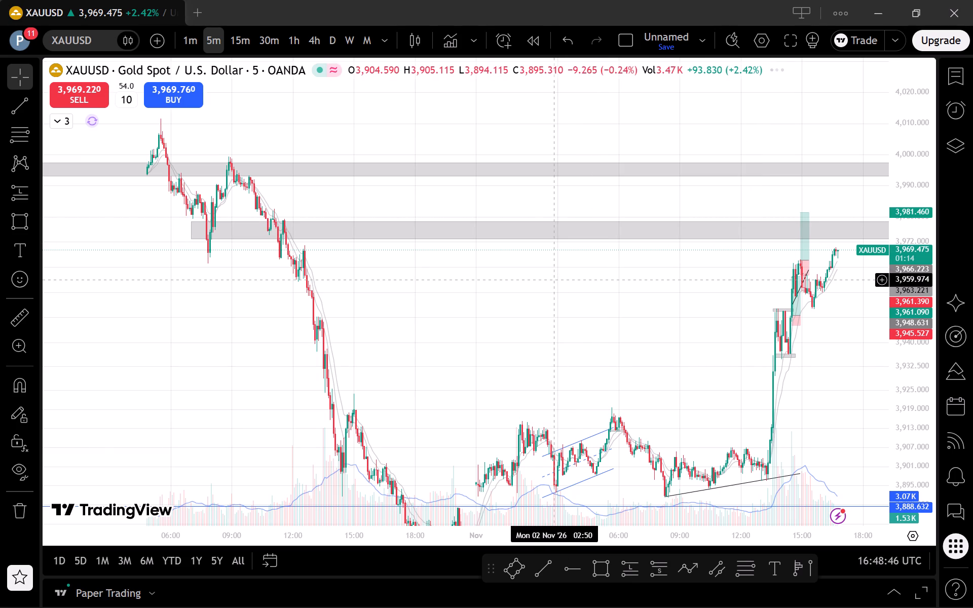
Examine the latest candles below the widened grey zone on the 5-minute chart.
scroll(533, 284, "up", 3)
scroll(578, 312, "up", 2)
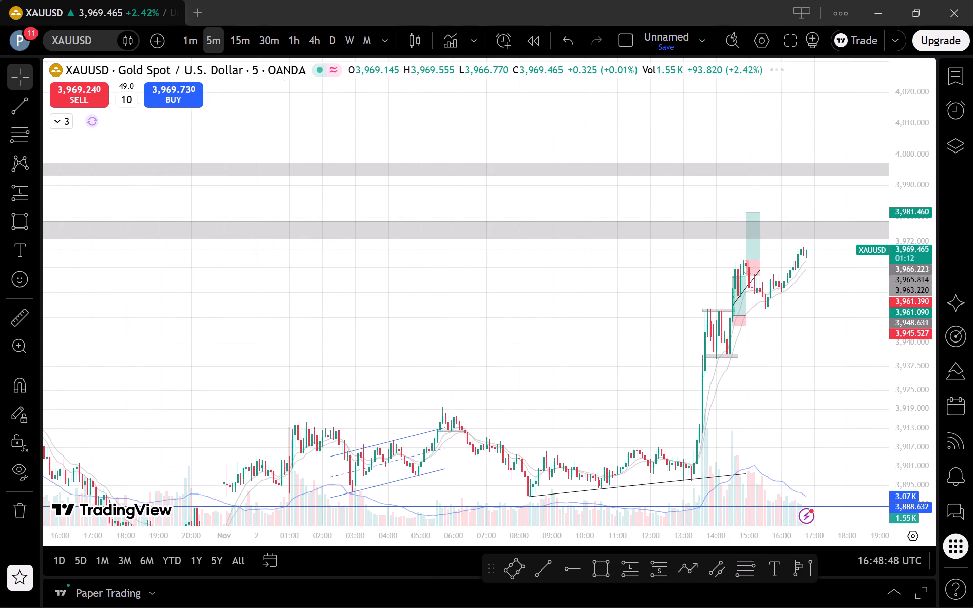
scroll(472, 303, "up", 4)
scroll(766, 399, "up", 2)
left_click_drag(913, 478, 900, 324)
scroll(801, 312, "up", 2)
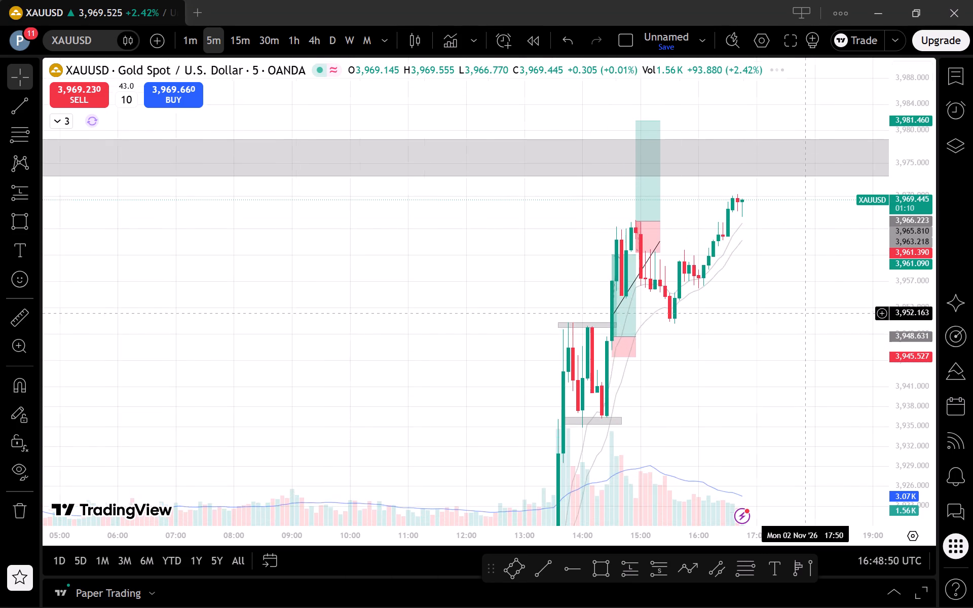
left_click_drag(784, 335, 663, 367)
scroll(686, 377, "down", 2)
left_click_drag(745, 372, 694, 365)
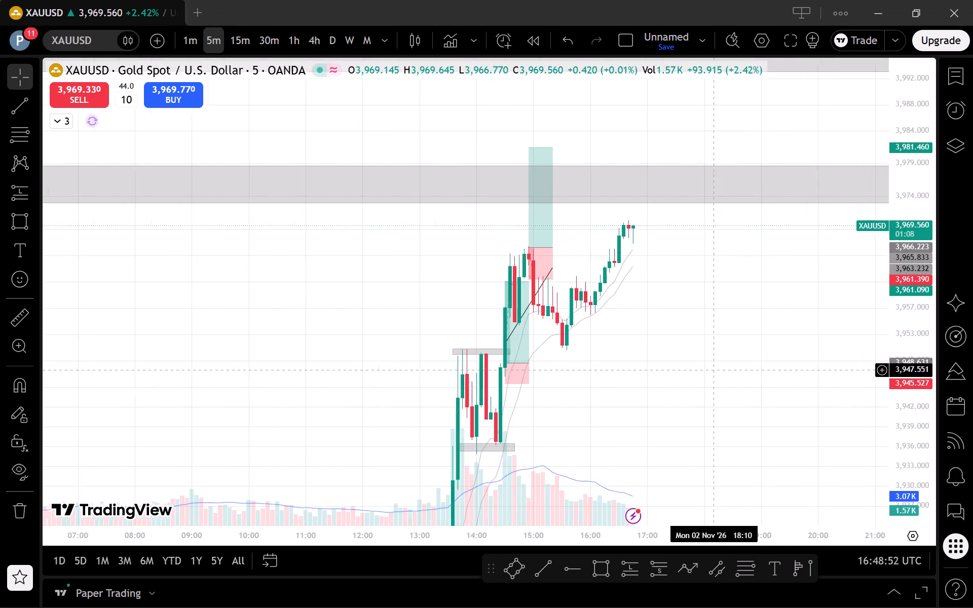
left_click_drag(694, 365, 661, 347)
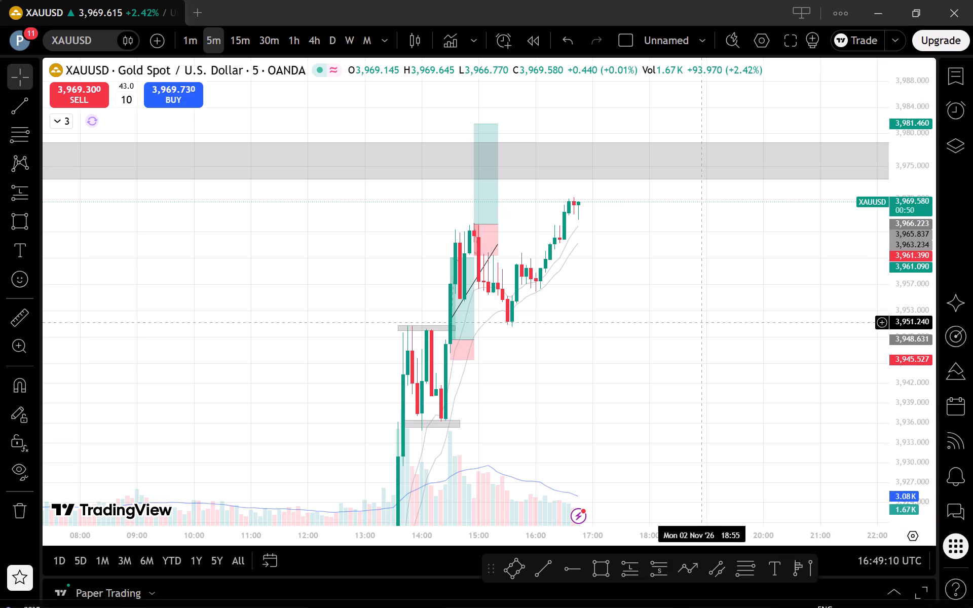
Compare the rally below the widened grey zone on the 15-minute, 5-minute and 1-minute charts.
left_click(245, 31)
scroll(751, 338, "up", 1)
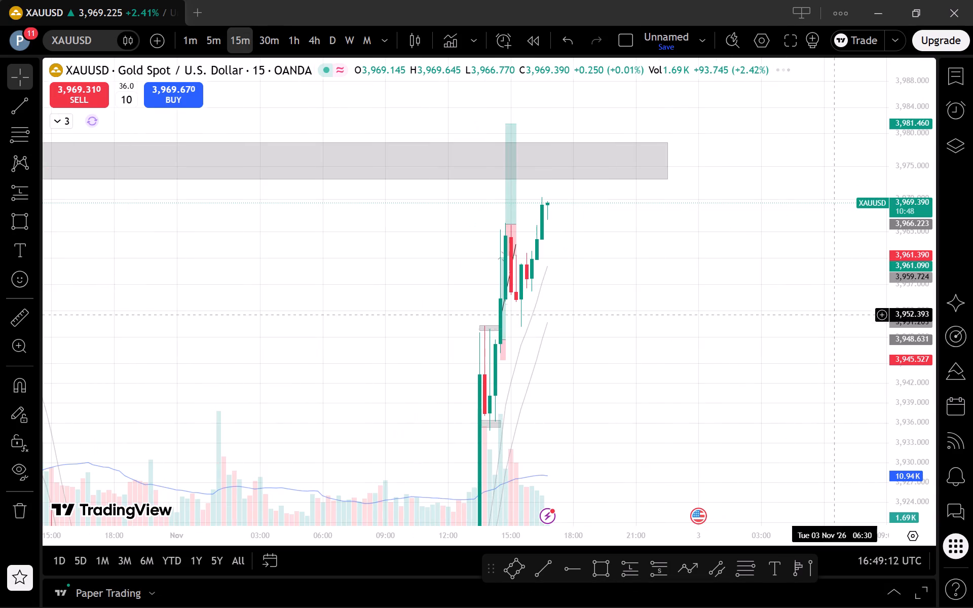
left_click_drag(918, 261, 920, 411)
scroll(743, 350, "down", 1)
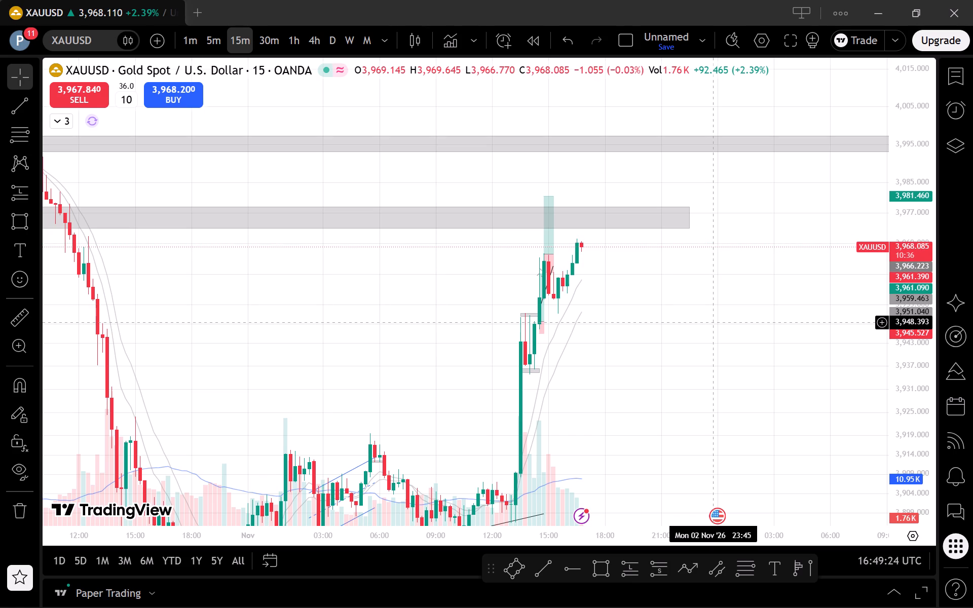
left_click(214, 39)
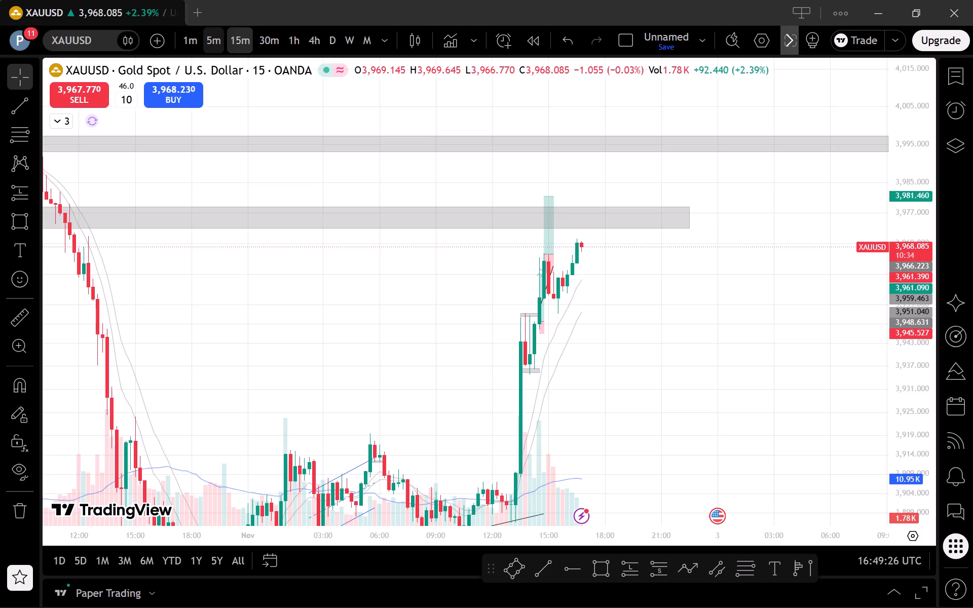
left_click_drag(909, 462, 910, 365)
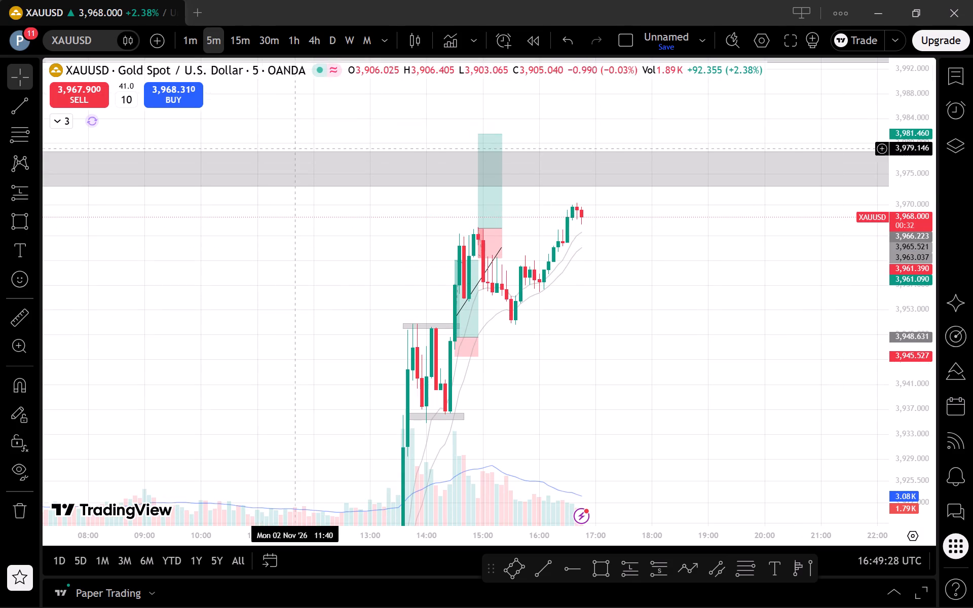
left_click(193, 38)
scroll(730, 400, "down", 3)
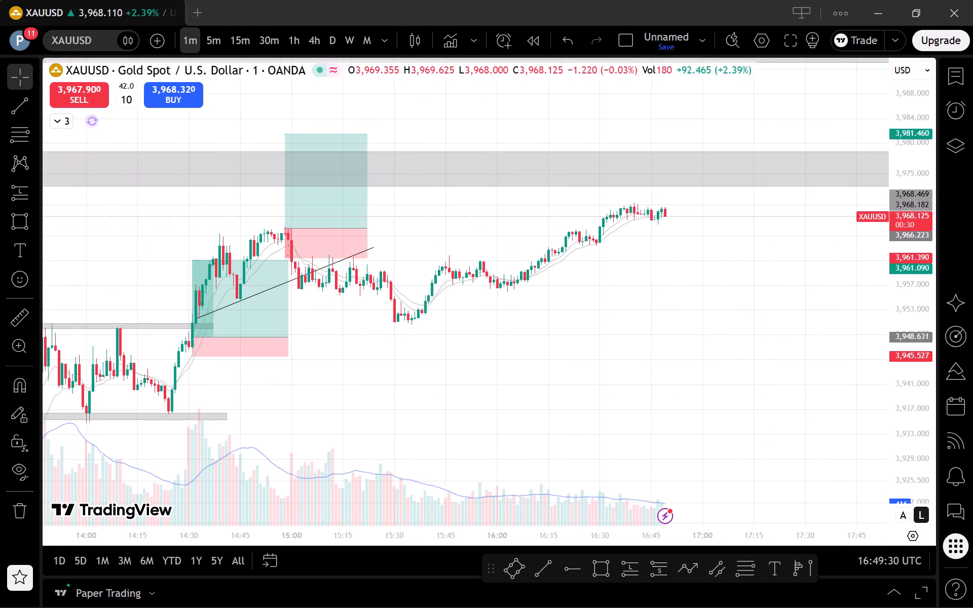
left_click_drag(915, 465, 910, 272)
left_click_drag(799, 249, 821, 430)
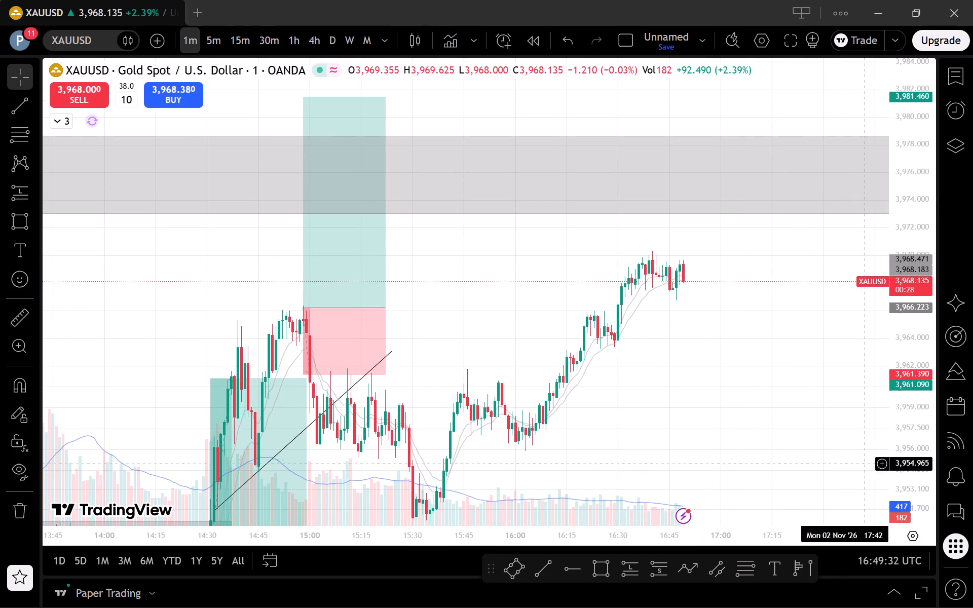
Compare the latest candles below the widened grey zone on the 1-minute, 5-minute and 15-minute charts.
left_click_drag(907, 463, 868, 357)
scroll(761, 324, "up", 2)
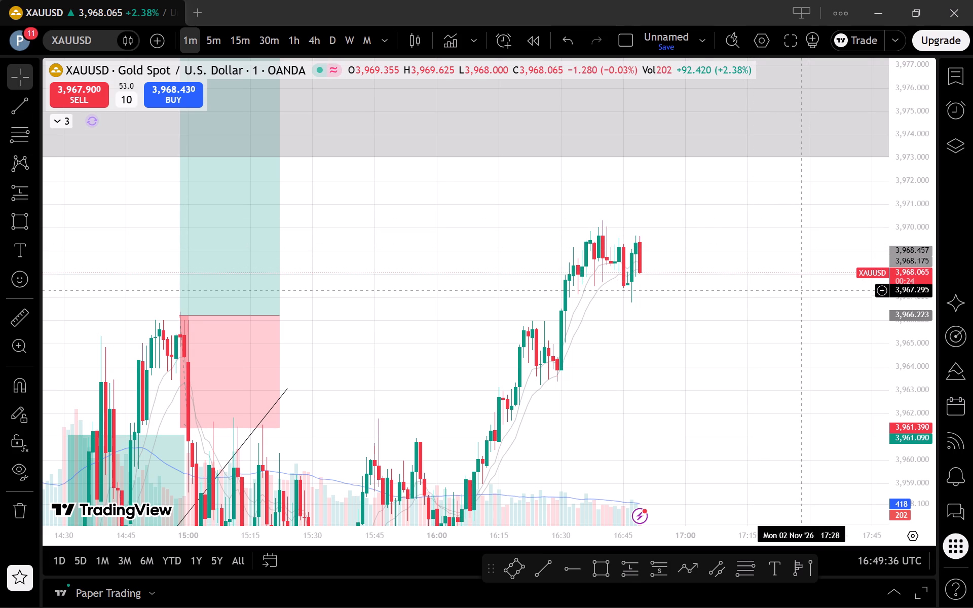
left_click(218, 28)
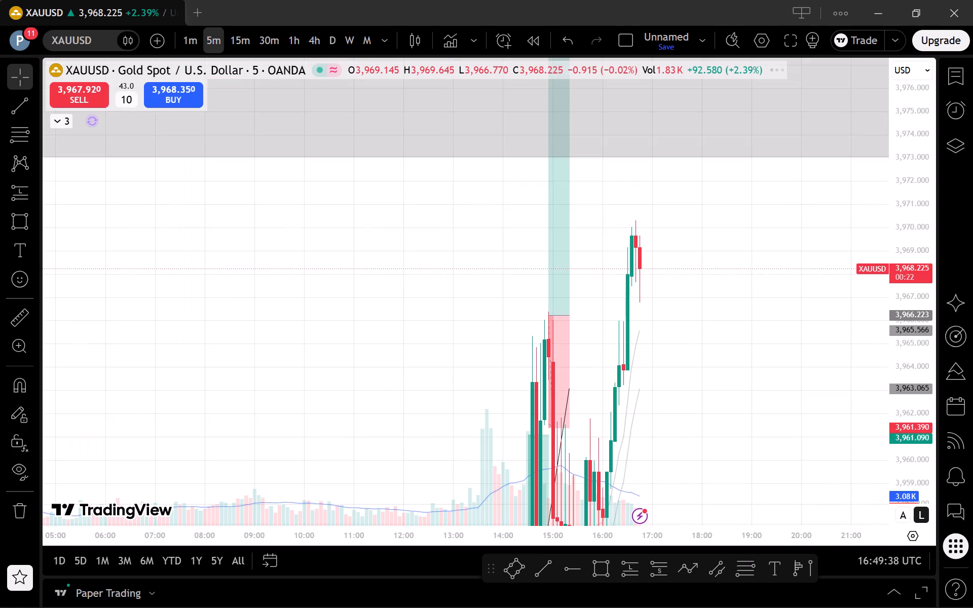
left_click_drag(923, 271, 930, 429)
scroll(767, 398, "up", 1)
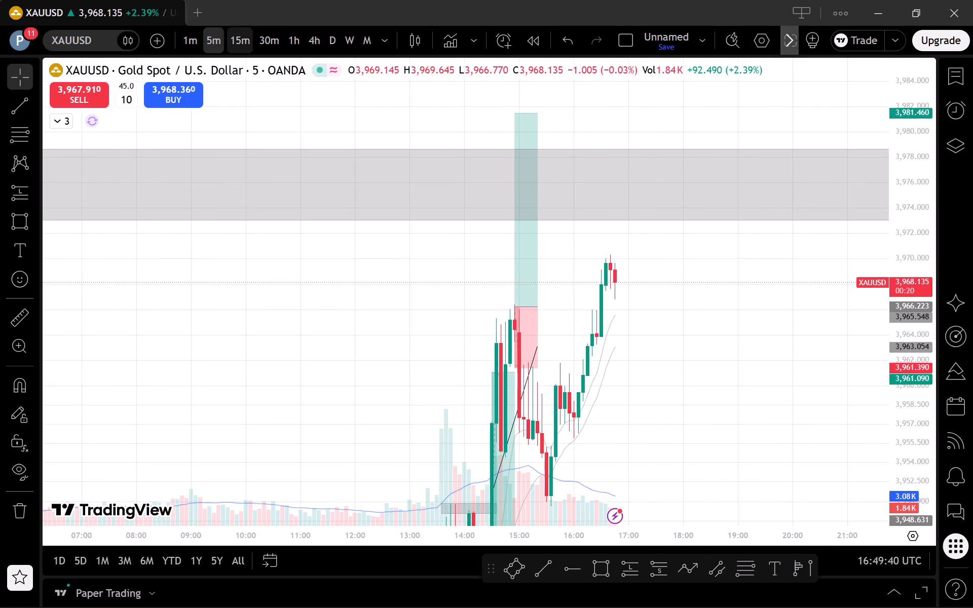
left_click(235, 37)
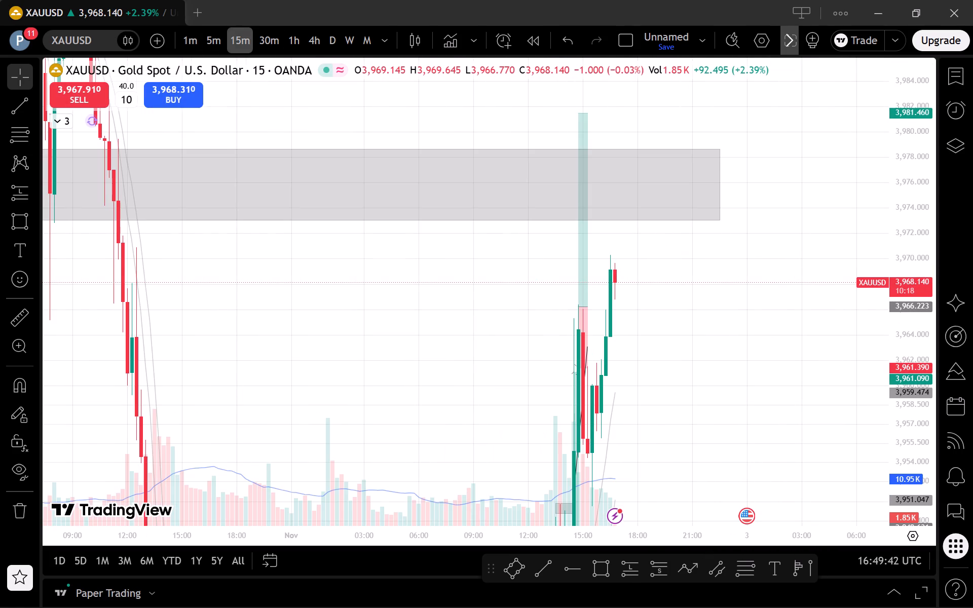
left_click(202, 34)
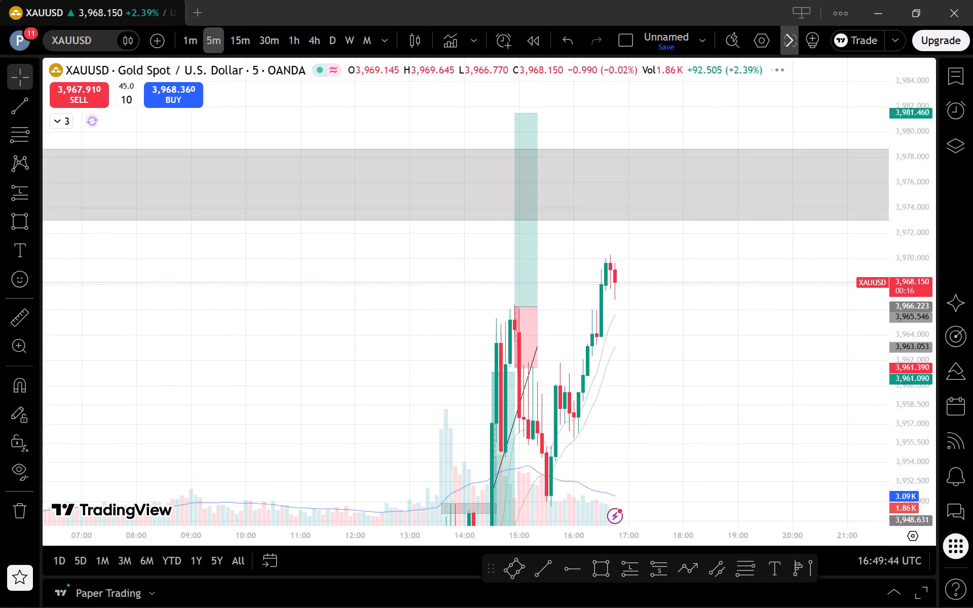
Examine the most recent candles of the rally below the widened grey zone on the 1-minute chart.
left_click(195, 37)
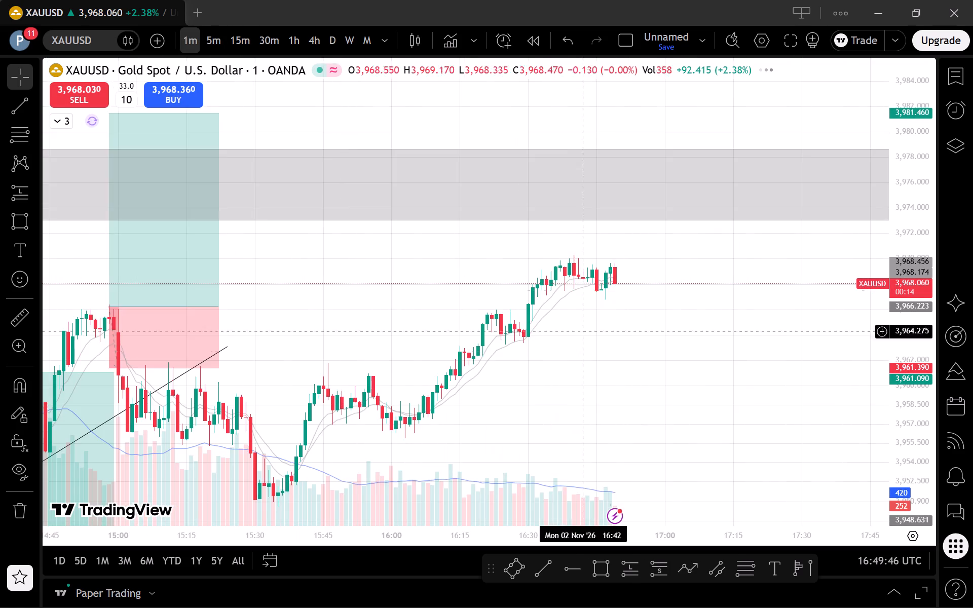
scroll(814, 449, "up", 1)
left_click_drag(919, 469, 868, 330)
left_click_drag(650, 324, 679, 322)
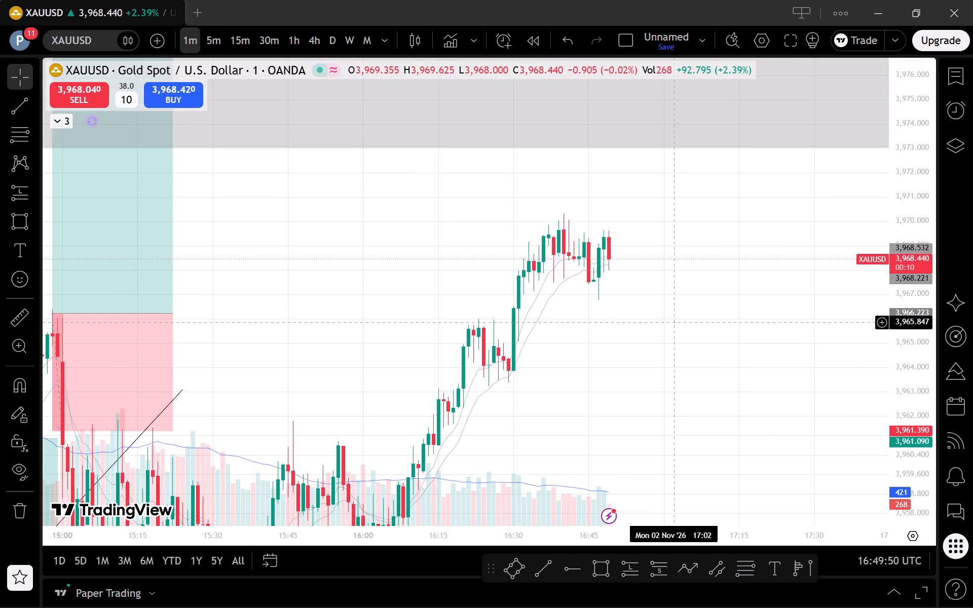
scroll(676, 322, "up", 2)
left_click_drag(653, 321, 780, 318)
scroll(765, 239, "down", 1)
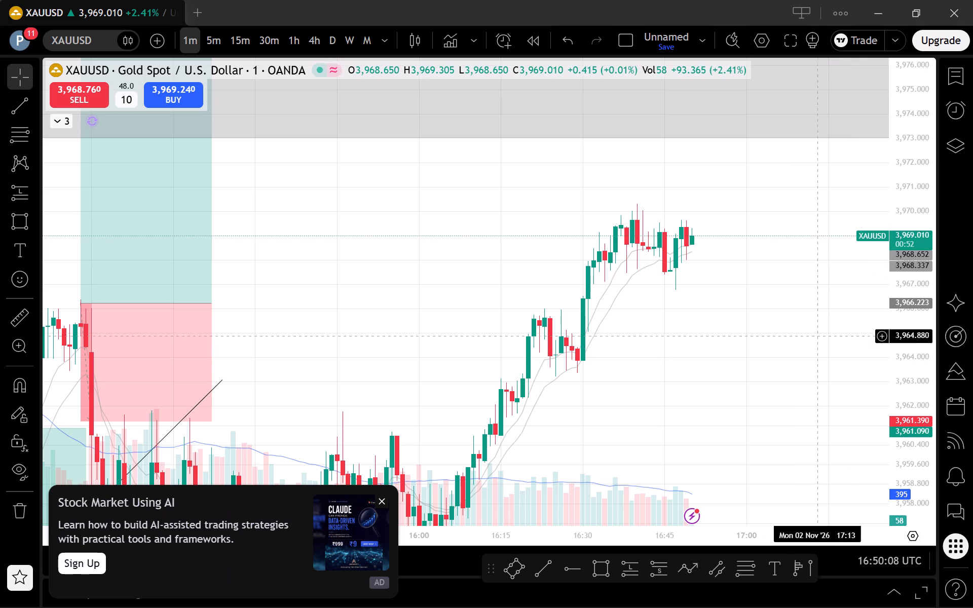
Examine the rally against both grey zones and the 30 Oct decline, moving from the 5-minute to the 15-minute chart.
left_click(214, 33)
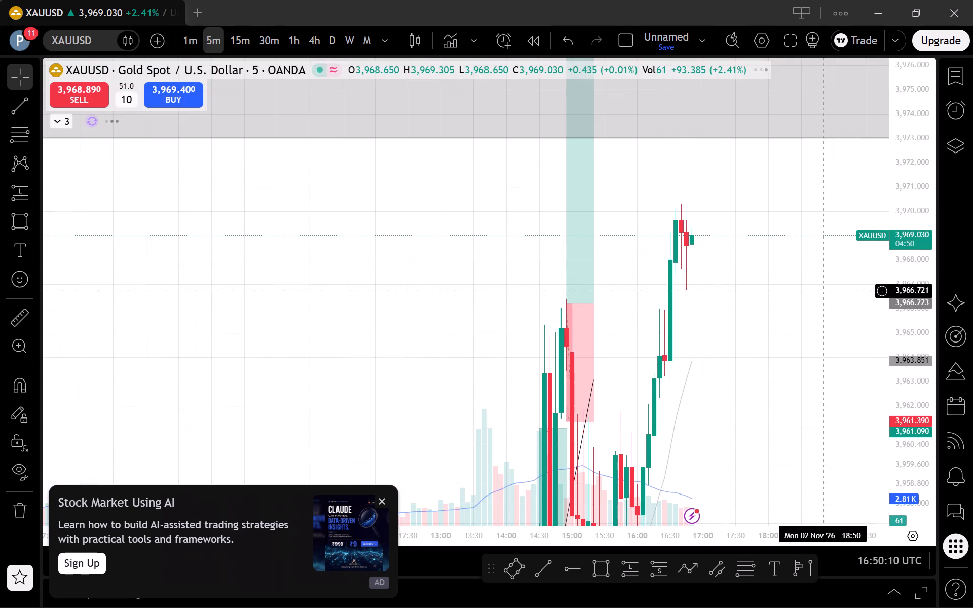
left_click_drag(922, 264, 917, 416)
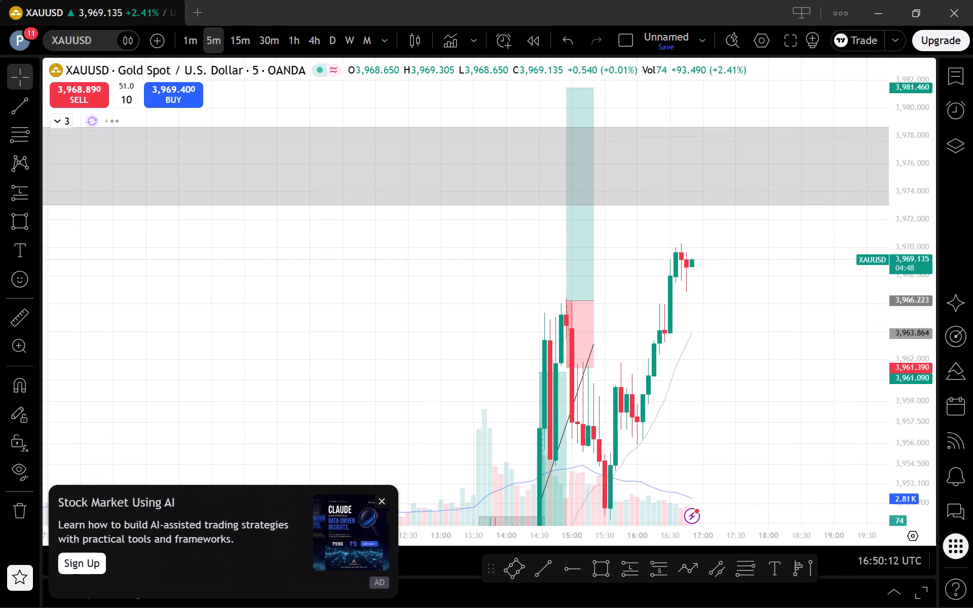
left_click(228, 37)
left_click_drag(920, 197, 924, 428)
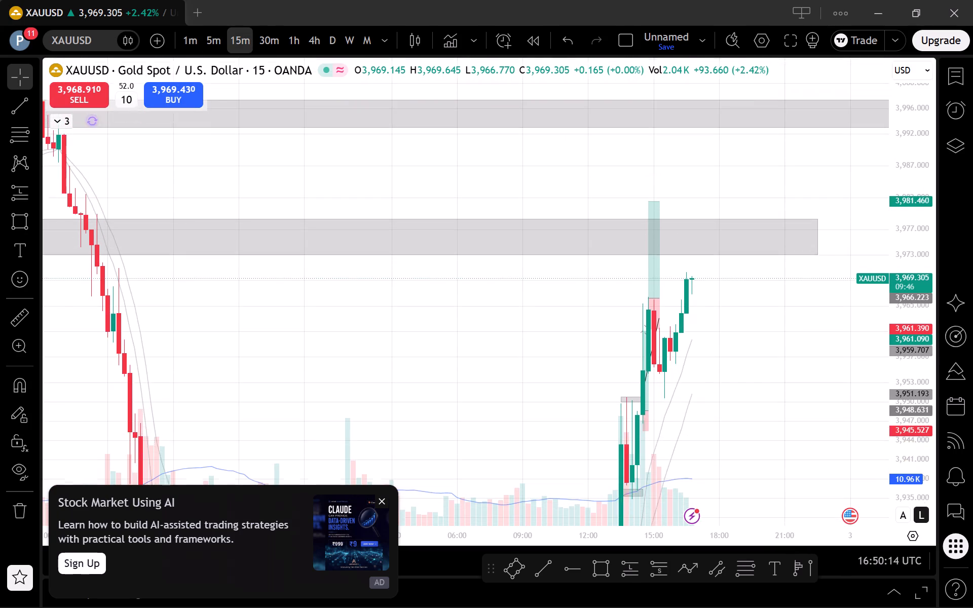
left_click_drag(924, 428, 844, 445)
left_click(380, 504)
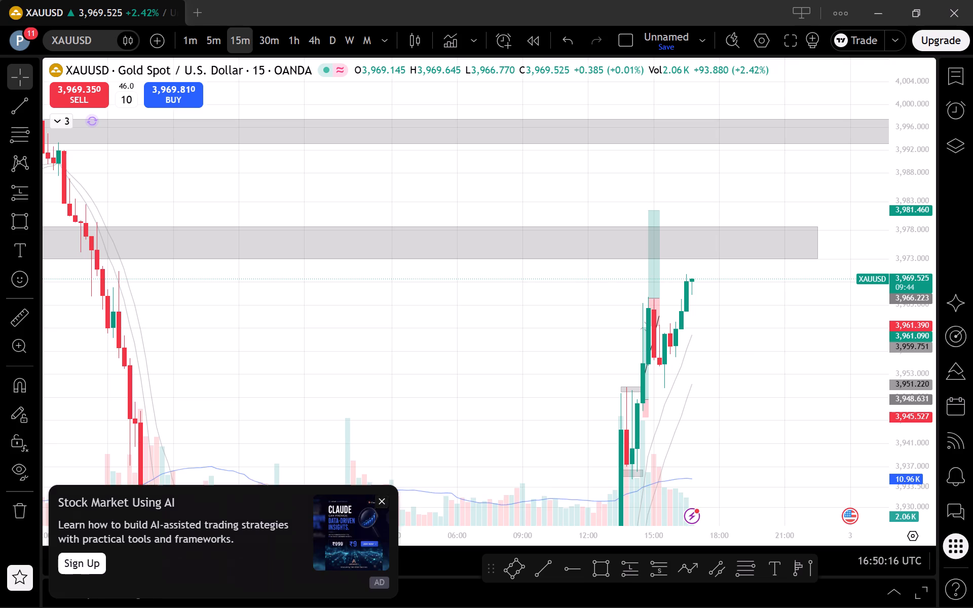
scroll(763, 422, "down", 1)
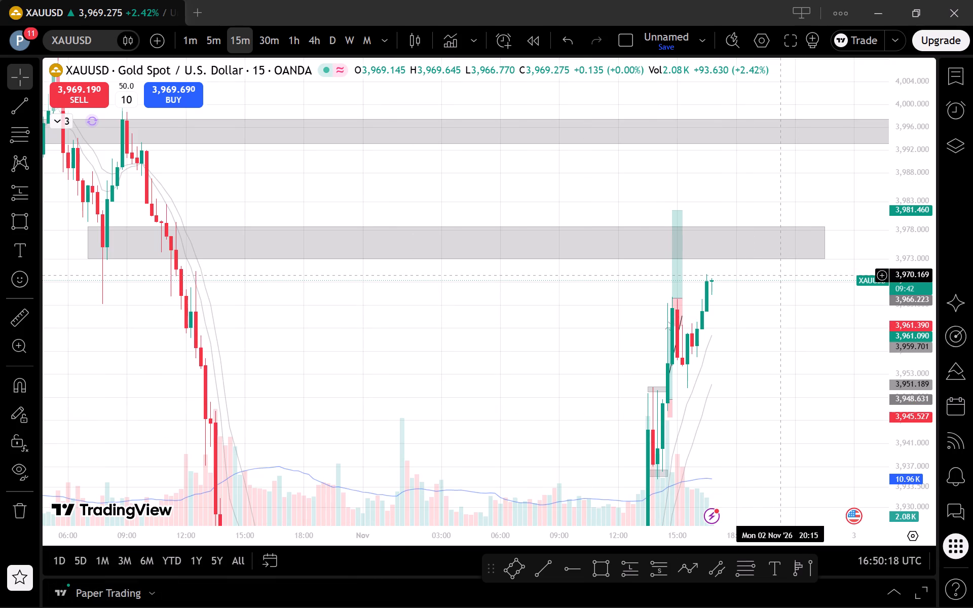
left_click_drag(926, 294, 905, 400)
left_click_drag(809, 408, 810, 386)
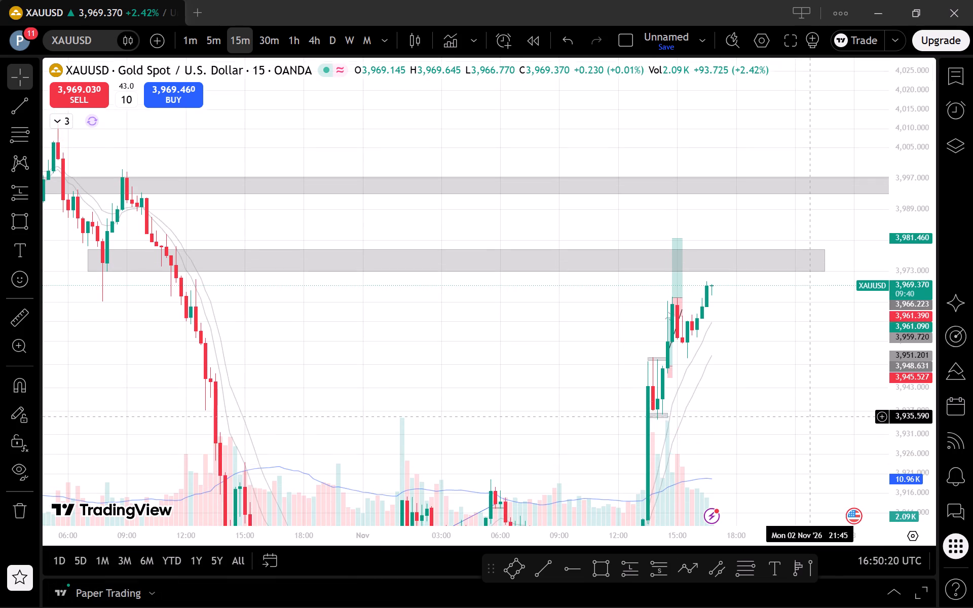
left_click_drag(810, 386, 821, 314)
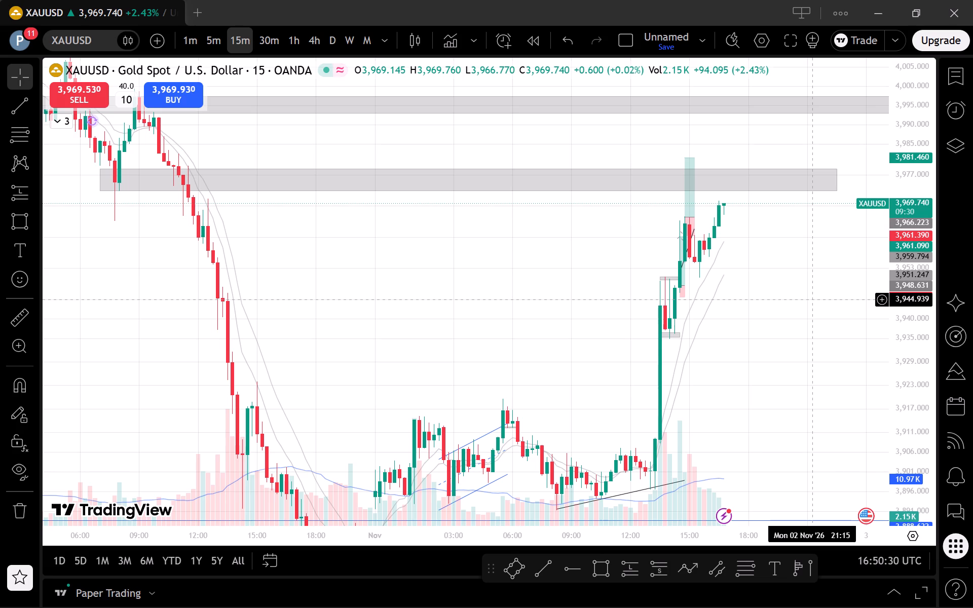
Examine the rally from the 14:00 consolidation up to the widened grey zone on the 5-minute chart.
left_click(209, 28)
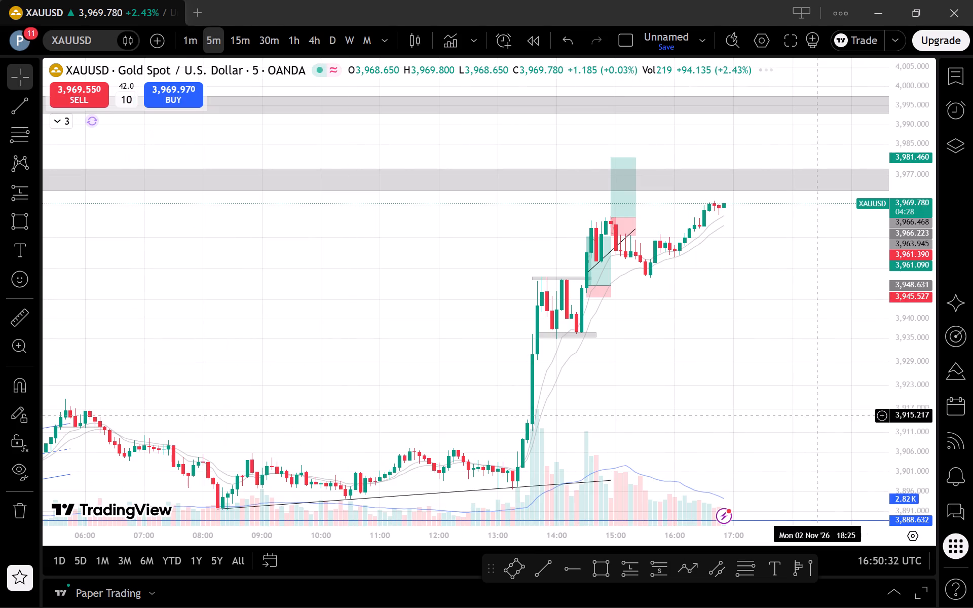
left_click_drag(912, 480, 891, 334)
left_click_drag(847, 299, 864, 455)
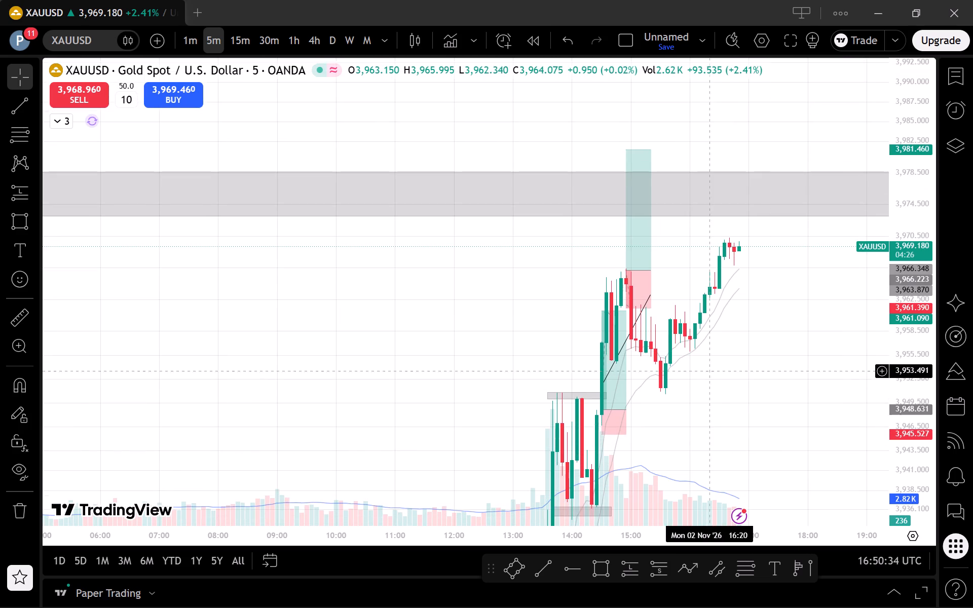
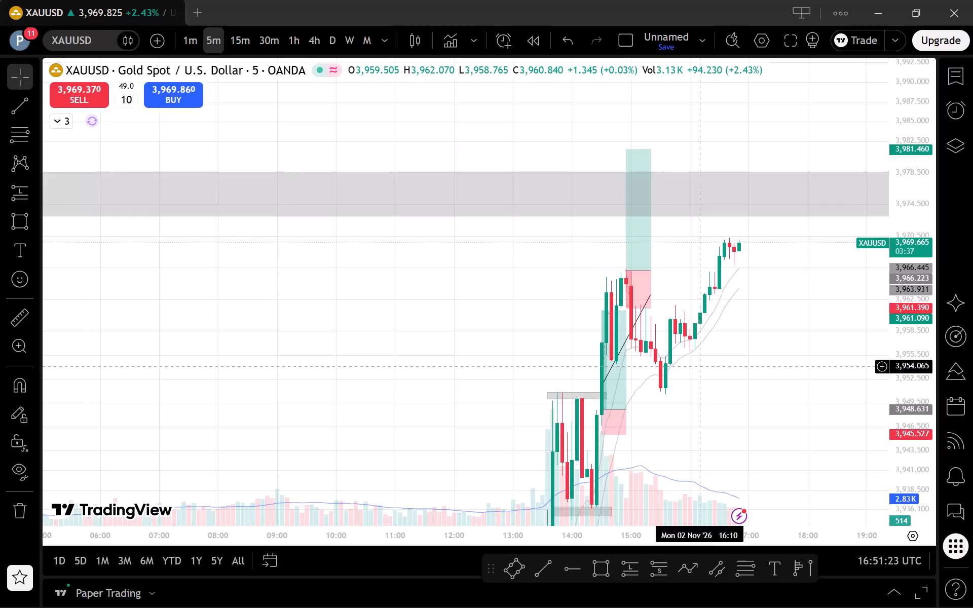
Examine the latest XAUUSD candles and the 16:00 rally below the grey zone on the 1-minute chart.
scroll(701, 366, "up", 1)
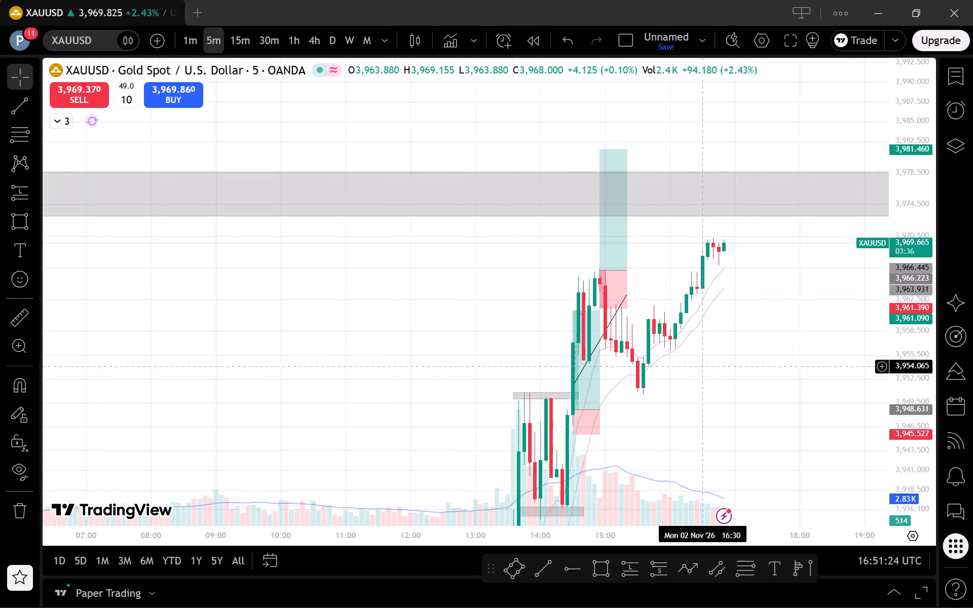
left_click(197, 32)
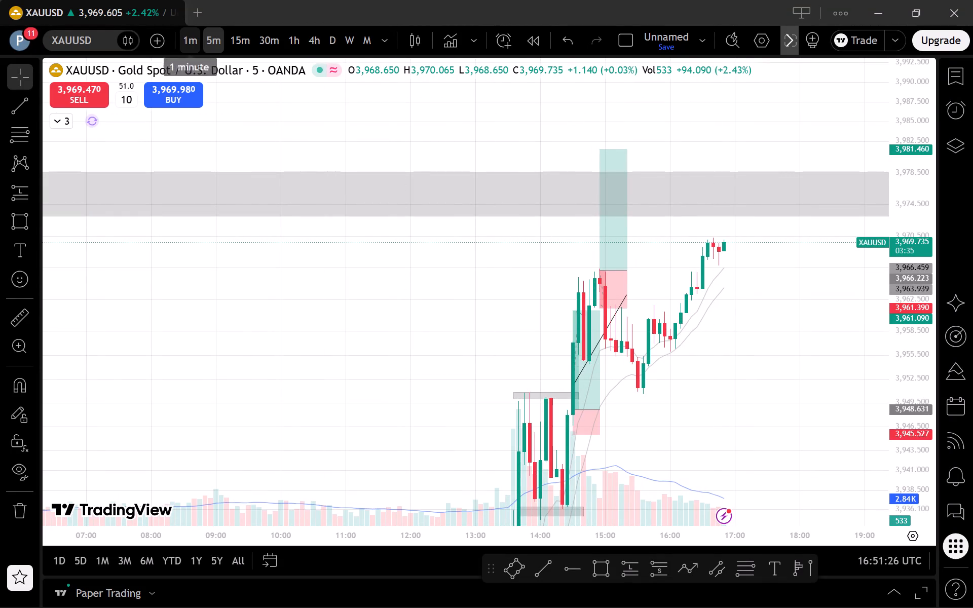
scroll(695, 296, "up", 1)
scroll(723, 339, "down", 4)
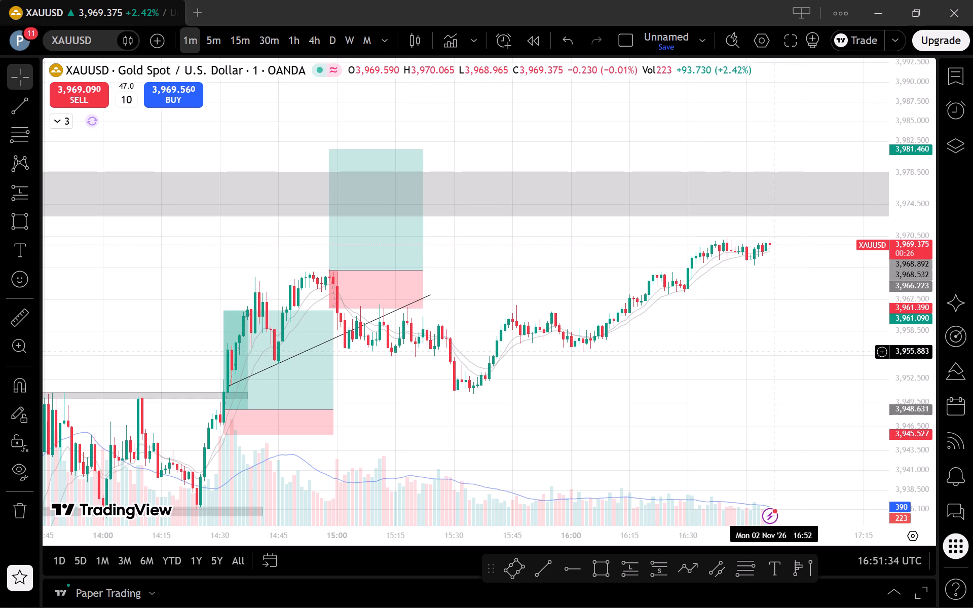
left_click_drag(919, 441, 901, 259)
left_click_drag(825, 227, 801, 332)
scroll(795, 348, "down", 3)
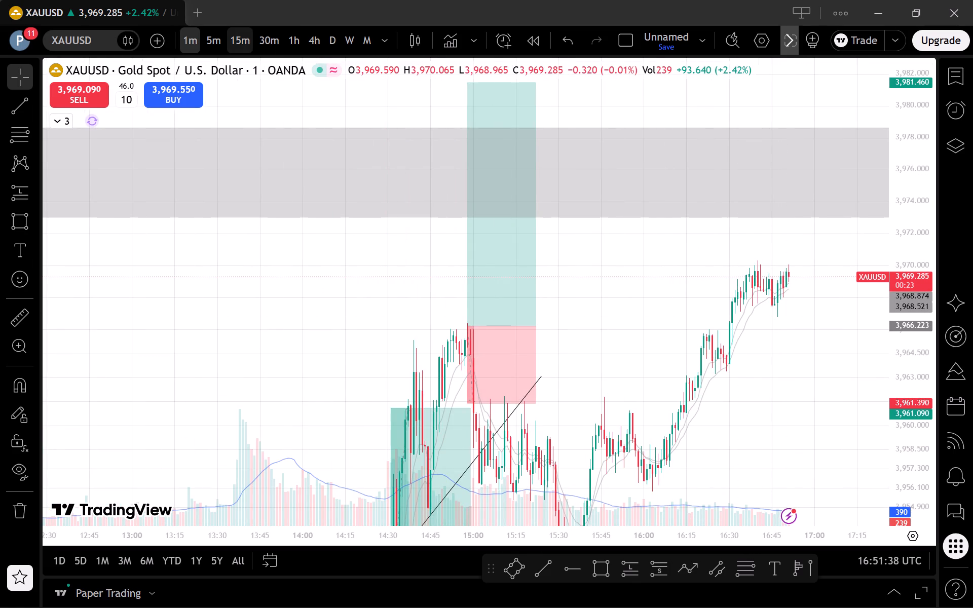
scroll(709, 404, "up", 3)
scroll(763, 430, "up", 2)
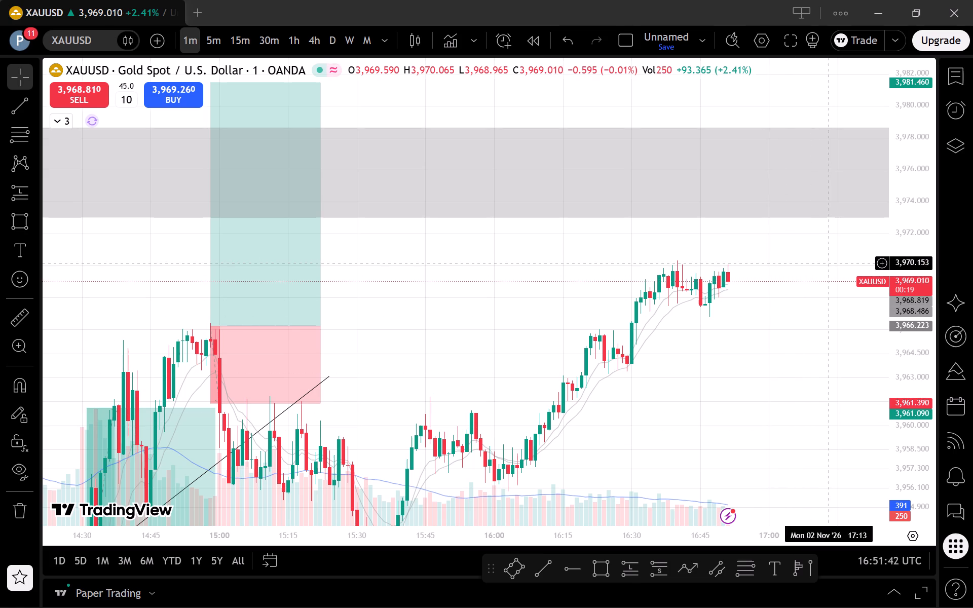
scroll(808, 320, "down", 1)
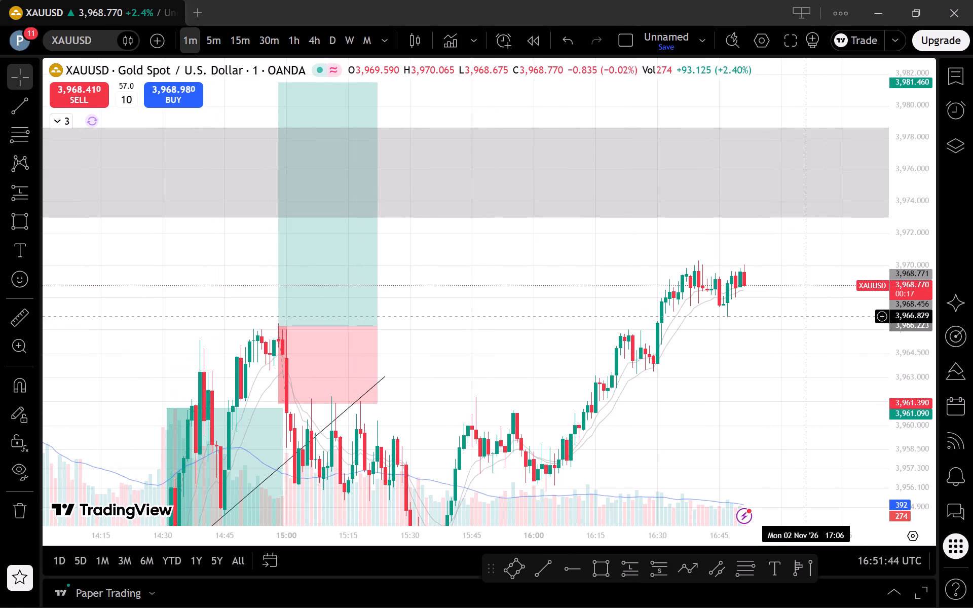
left_click_drag(921, 410, 882, 307)
scroll(828, 269, "up", 1)
left_click_drag(813, 262, 813, 249)
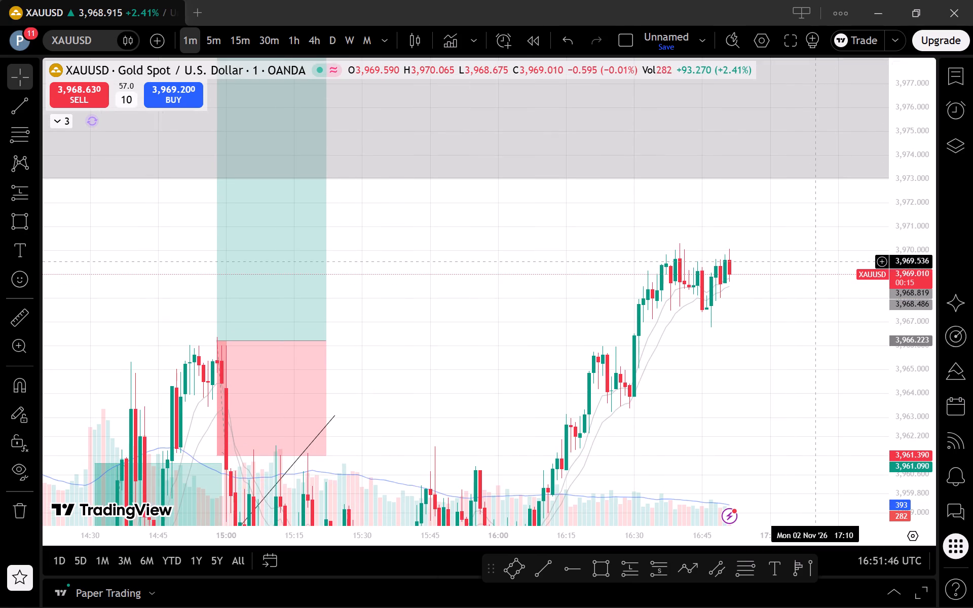
left_click_drag(813, 249, 814, 242)
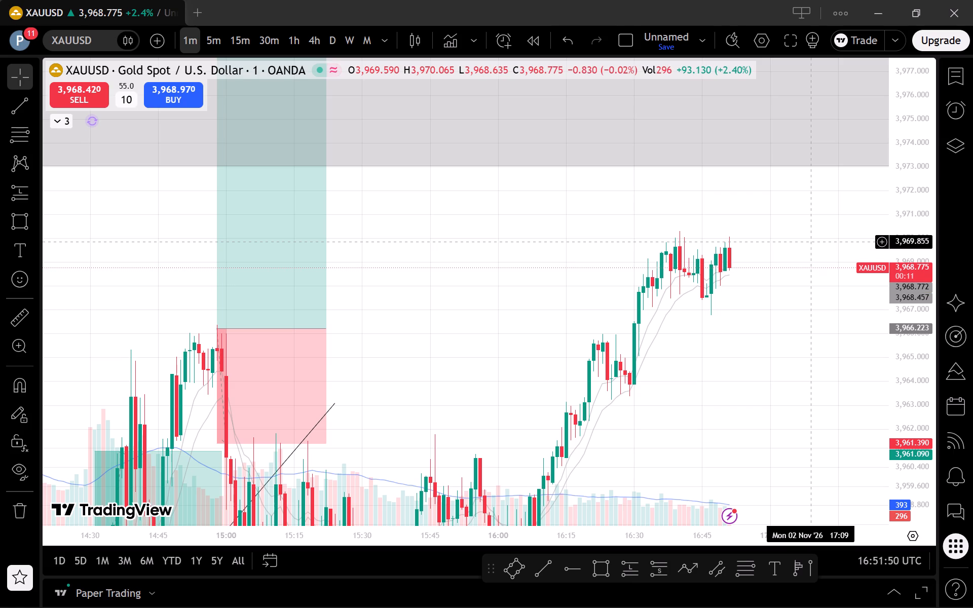
Compare the rally's position below the grey zone on the 5-minute, 15-minute and 1-minute charts.
left_click(217, 46)
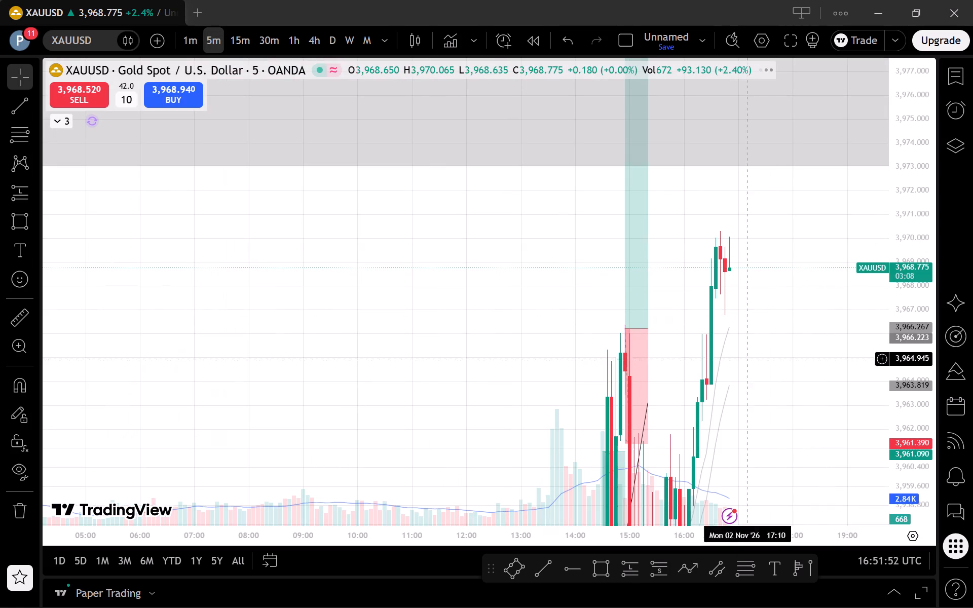
left_click_drag(916, 288, 919, 478)
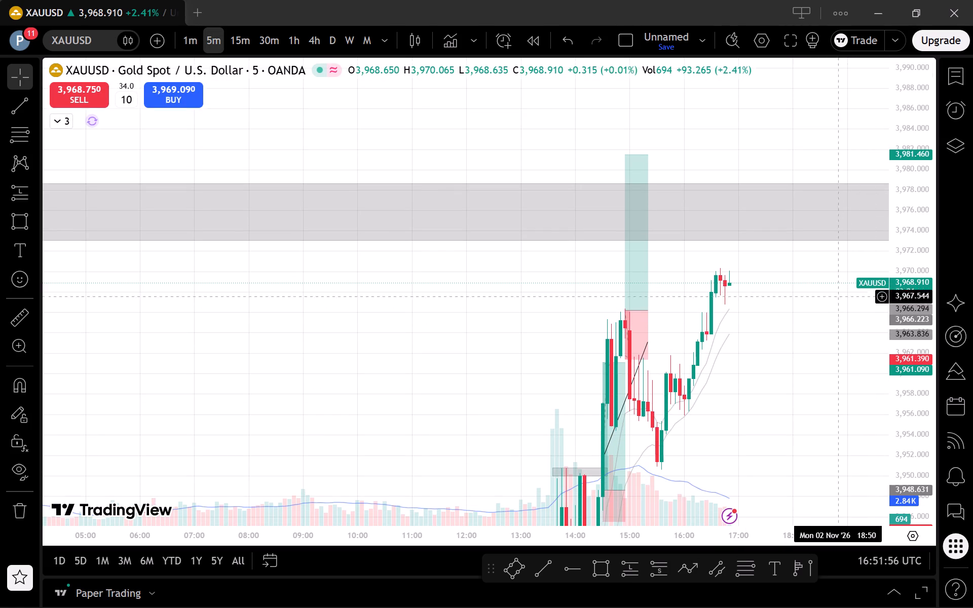
left_click_drag(839, 334, 811, 315)
left_click_drag(807, 310, 799, 285)
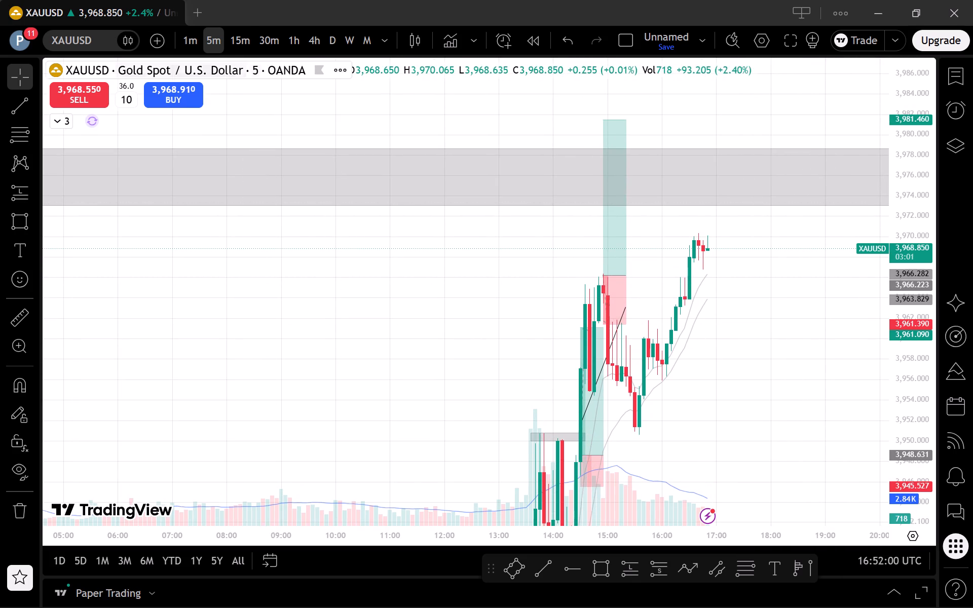
left_click(230, 30)
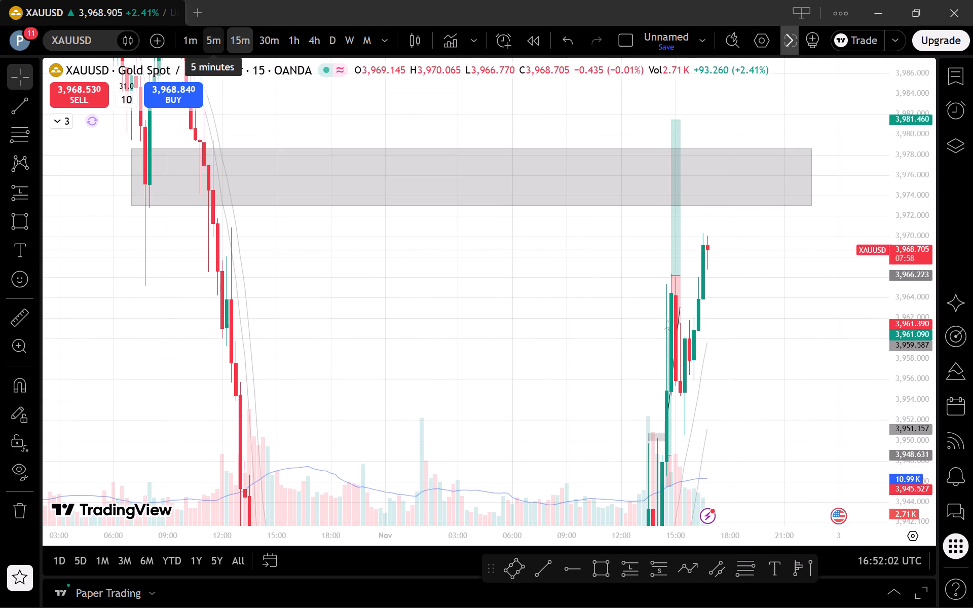
left_click(210, 36)
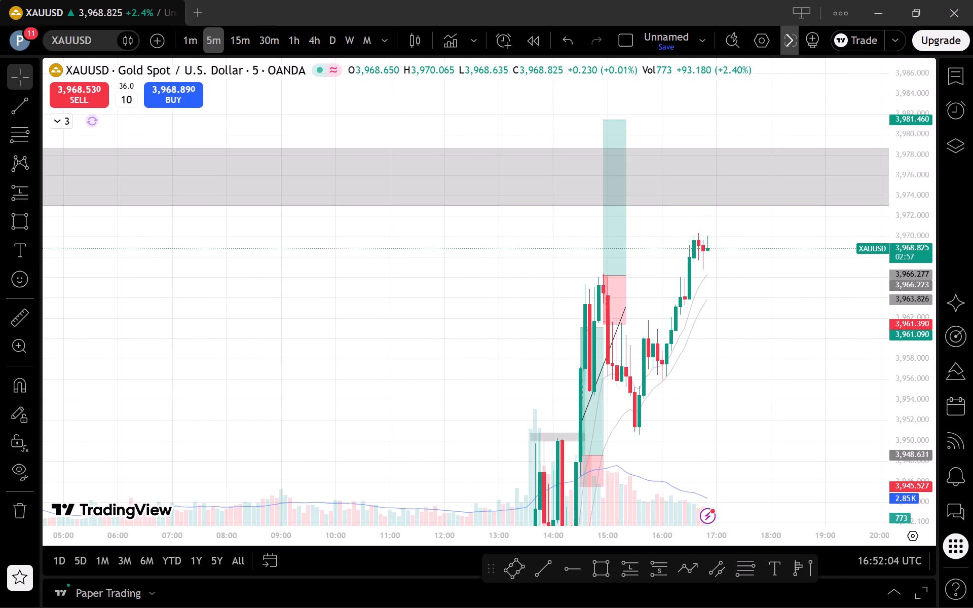
left_click(188, 44)
left_click_drag(926, 491, 908, 468)
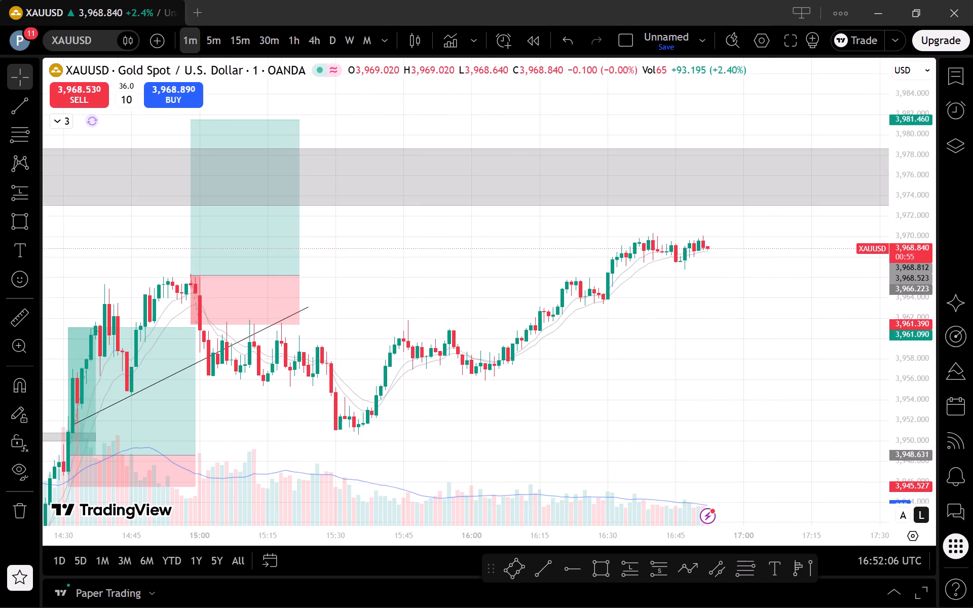
left_click_drag(908, 468, 877, 292)
scroll(801, 273, "up", 1)
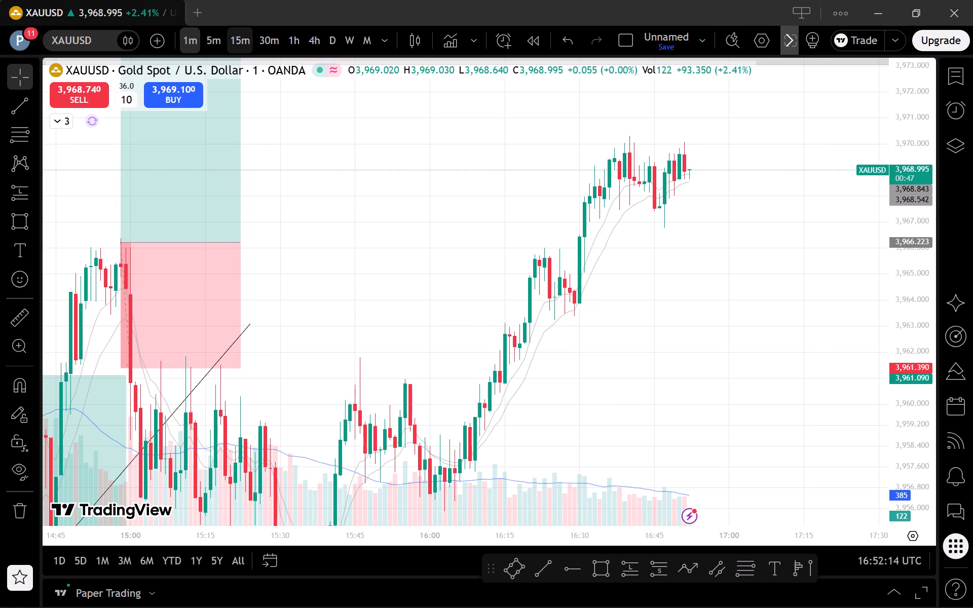
Check the rally's latest candles against the grey zone on the 5-minute chart, then on the 1-minute chart.
left_click(213, 41)
left_click_drag(919, 229, 909, 372)
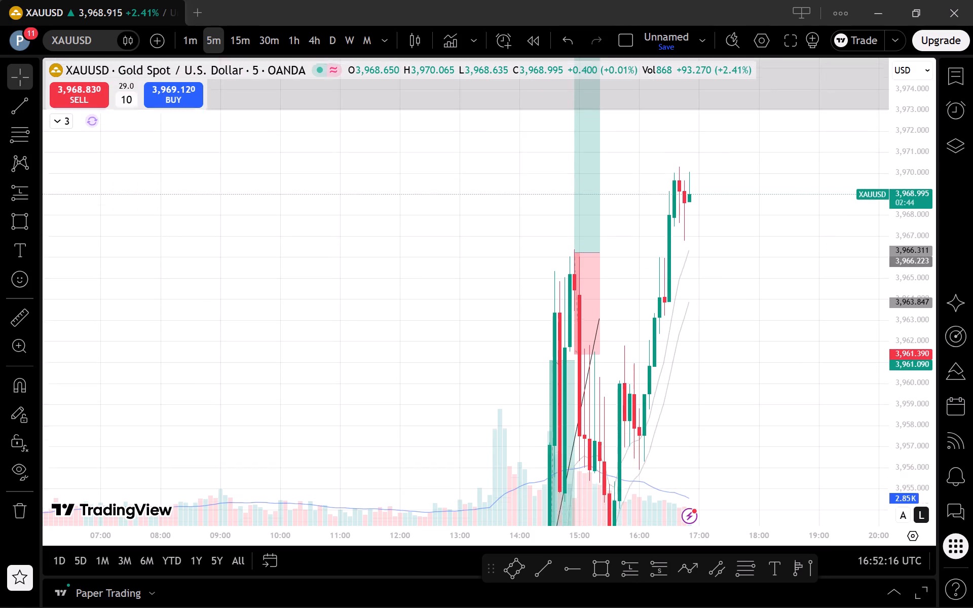
left_click_drag(909, 372, 907, 380)
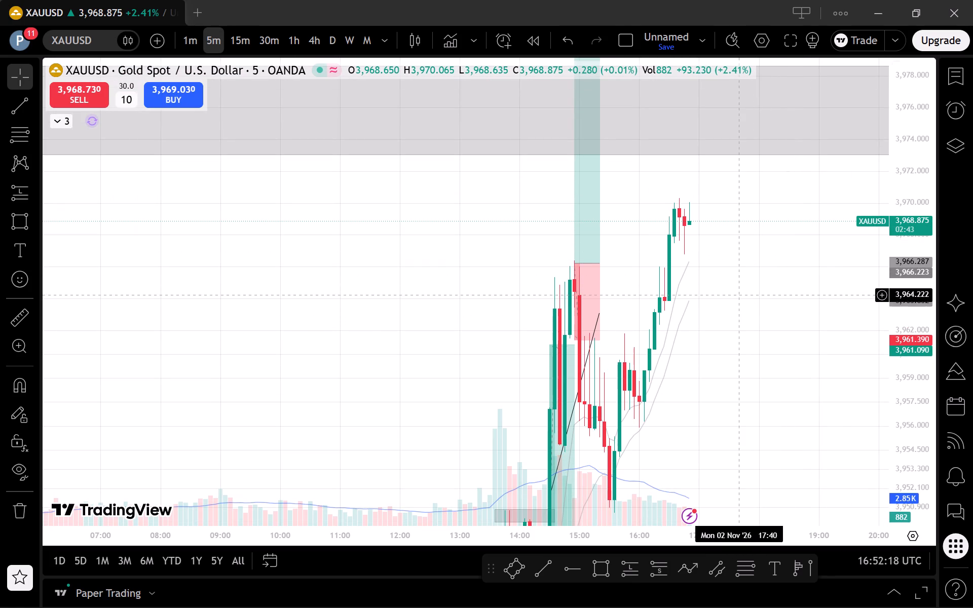
left_click(189, 40)
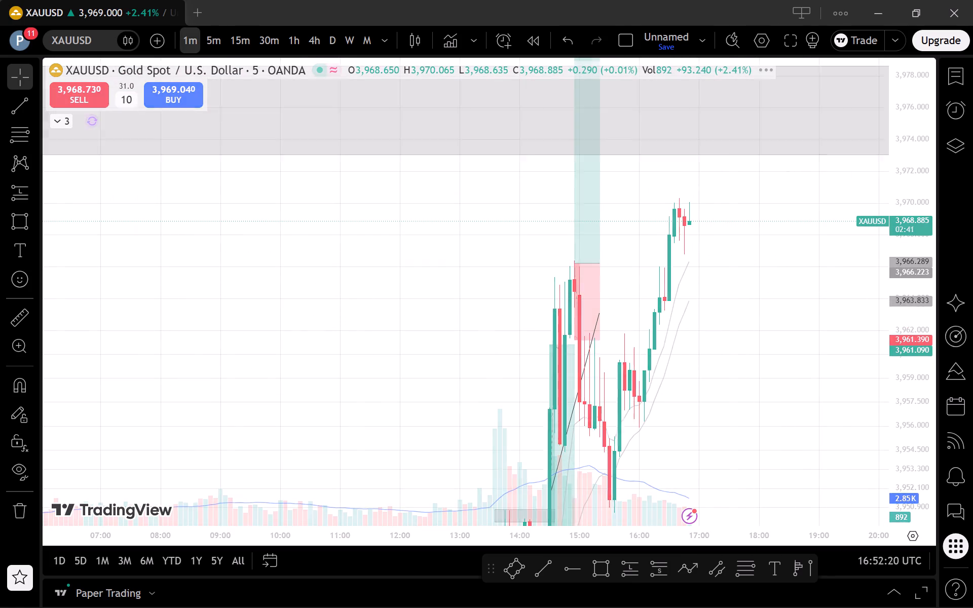
scroll(688, 331, "down", 1)
left_click_drag(916, 453, 908, 377)
left_click_drag(773, 318, 764, 365)
scroll(752, 360, "up", 1)
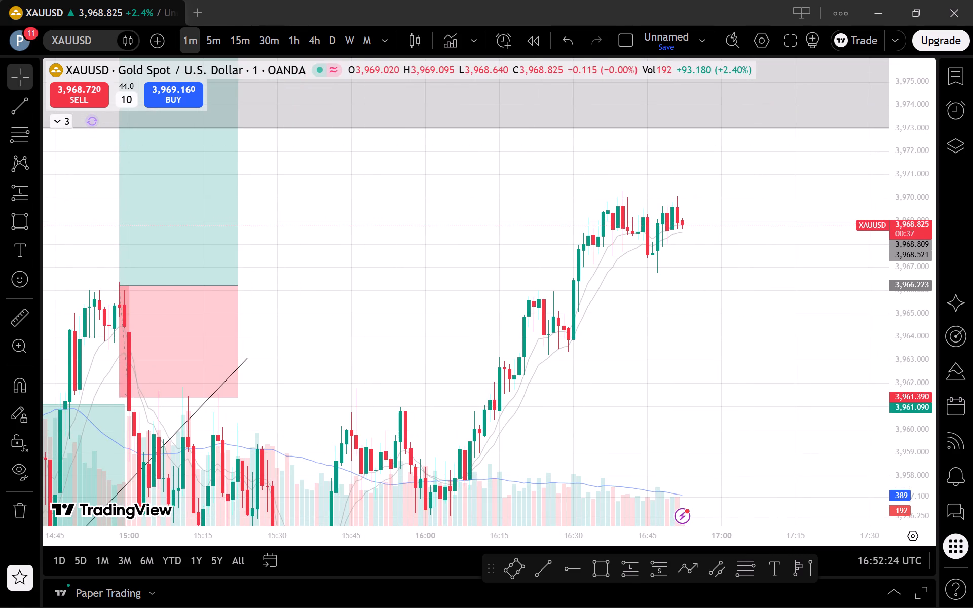
Examine the rally from the 14:00 consolidation against both grey zones on the 15-minute chart.
left_click(238, 39)
left_click_drag(920, 270, 928, 421)
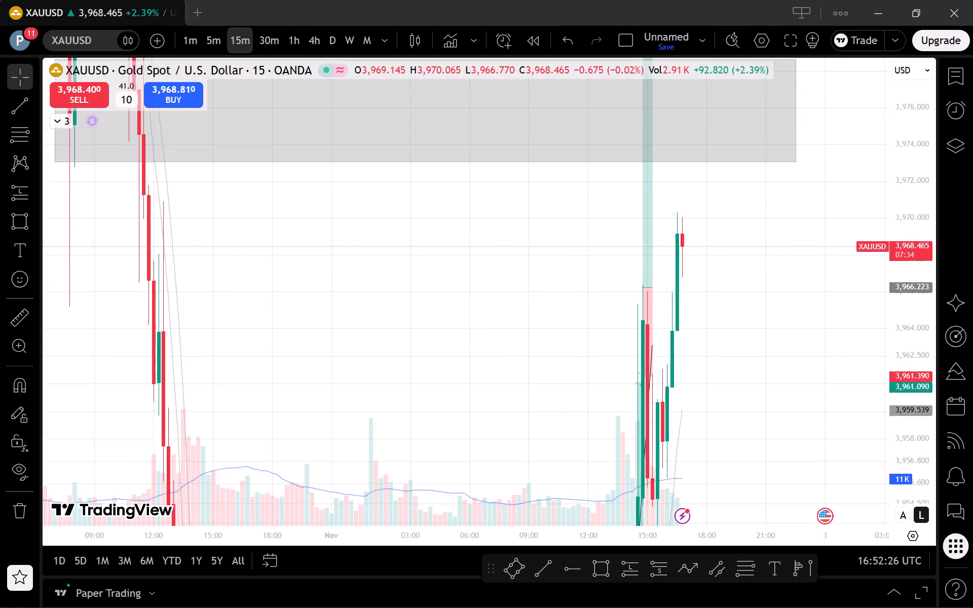
left_click_drag(928, 421, 915, 497)
left_click_drag(761, 481, 766, 416)
scroll(725, 341, "up", 2)
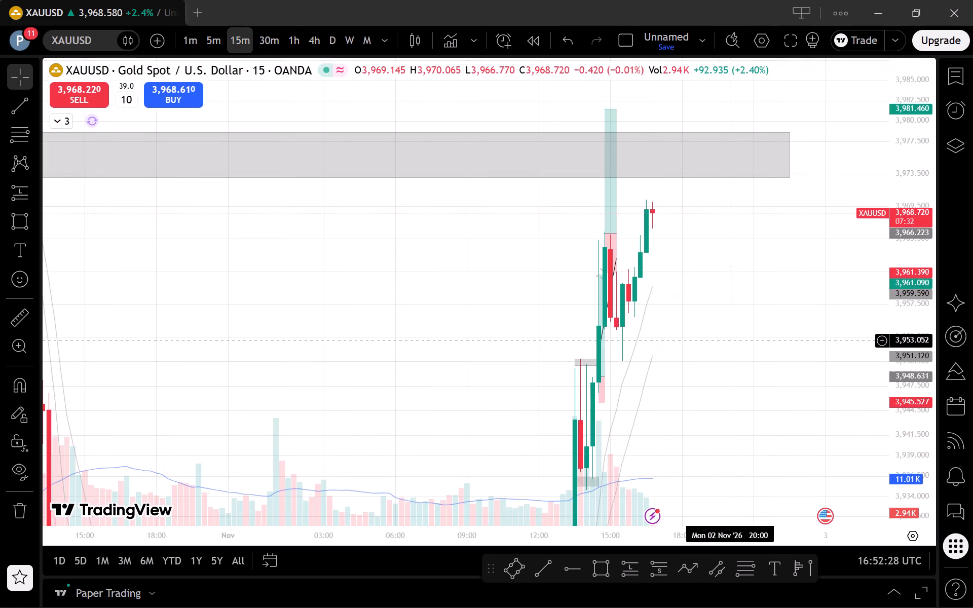
left_click_drag(916, 293, 904, 392)
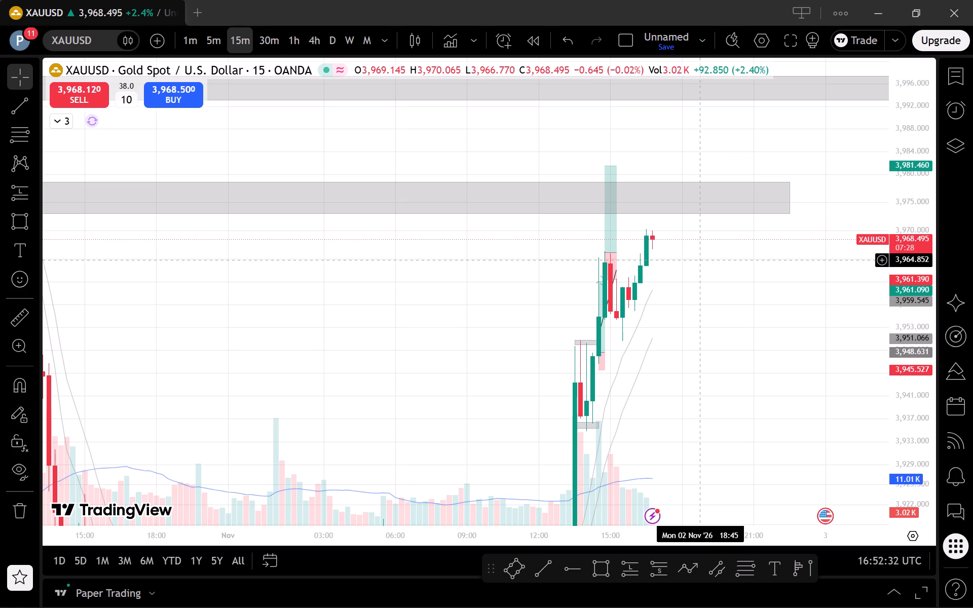
Examine the sideways candles after 16:30 and the climb leading to them on the 1-minute chart.
left_click(214, 41)
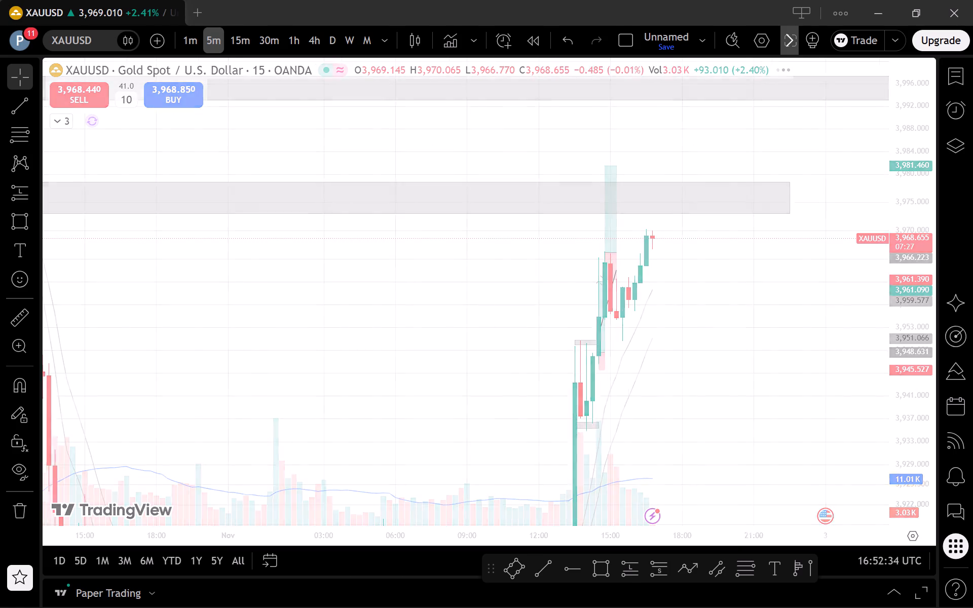
left_click(194, 37)
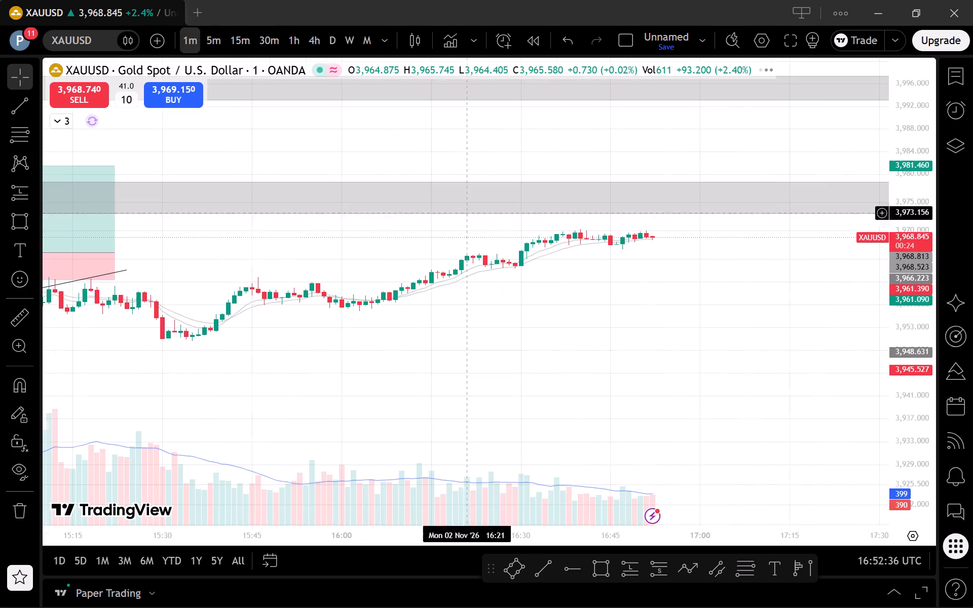
left_click_drag(901, 481, 856, 210)
left_click_drag(803, 197, 834, 379)
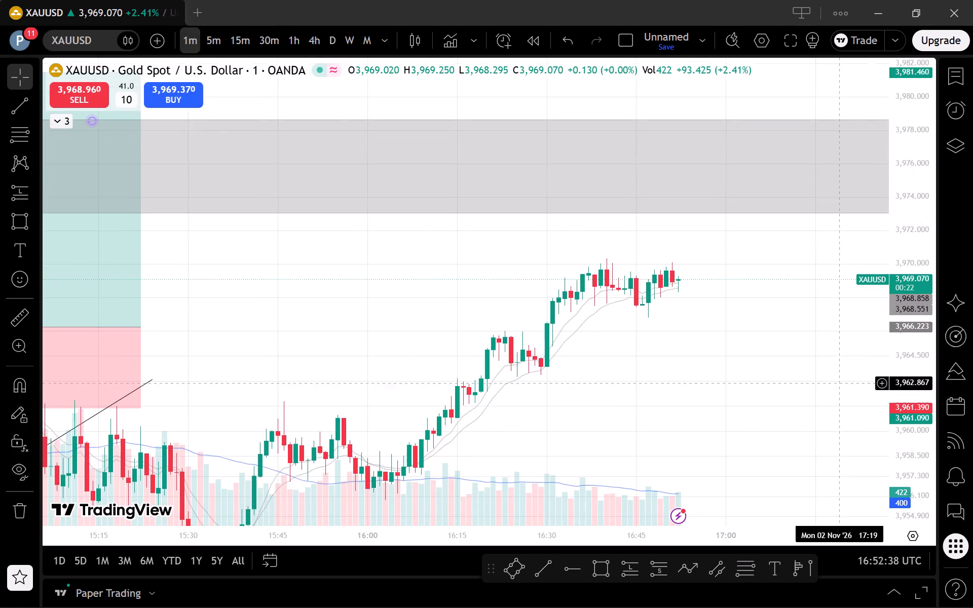
scroll(871, 392, "down", 1)
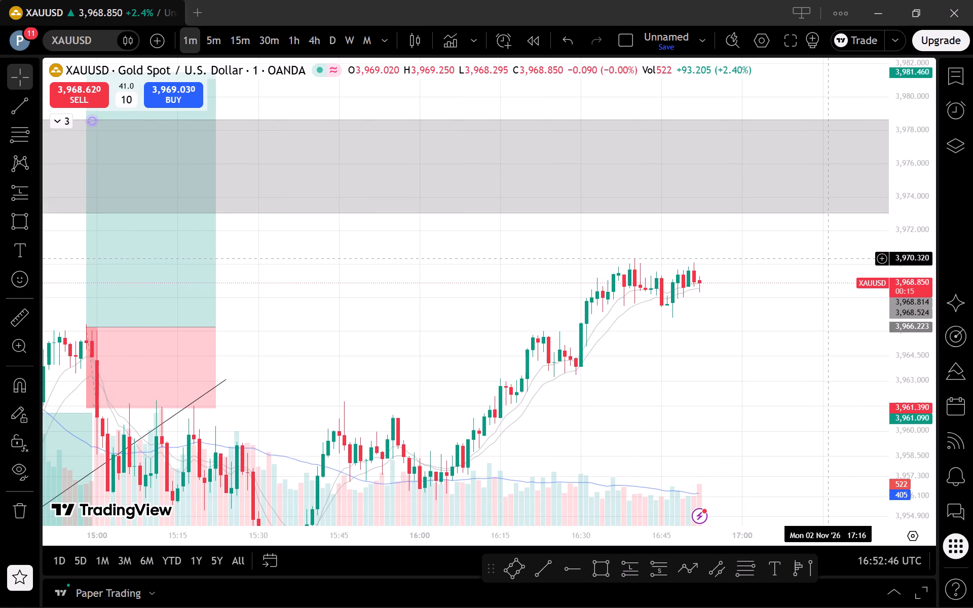
left_click_drag(928, 437, 919, 378)
left_click_drag(816, 398, 824, 371)
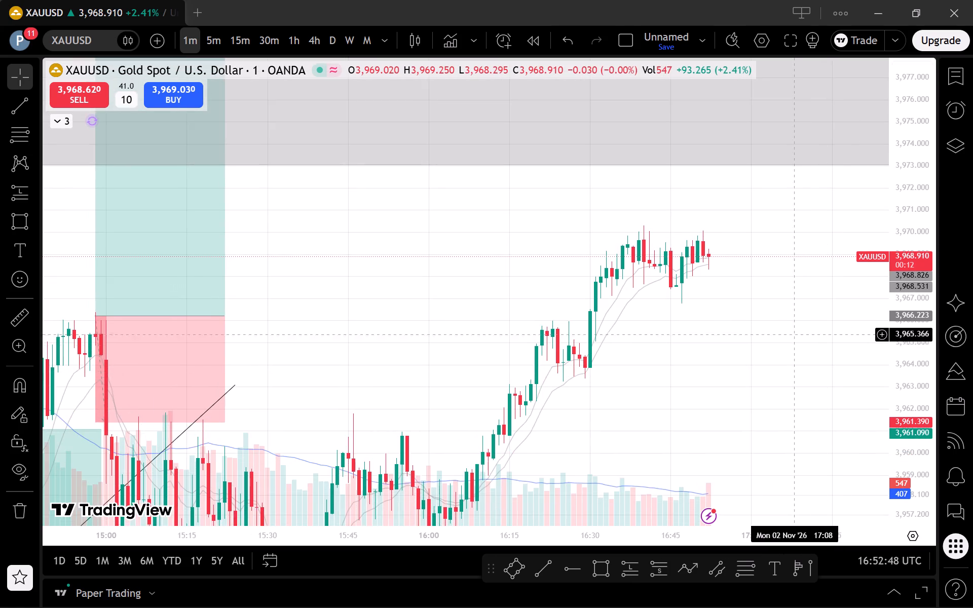
scroll(772, 301, "down", 2)
scroll(817, 279, "up", 1)
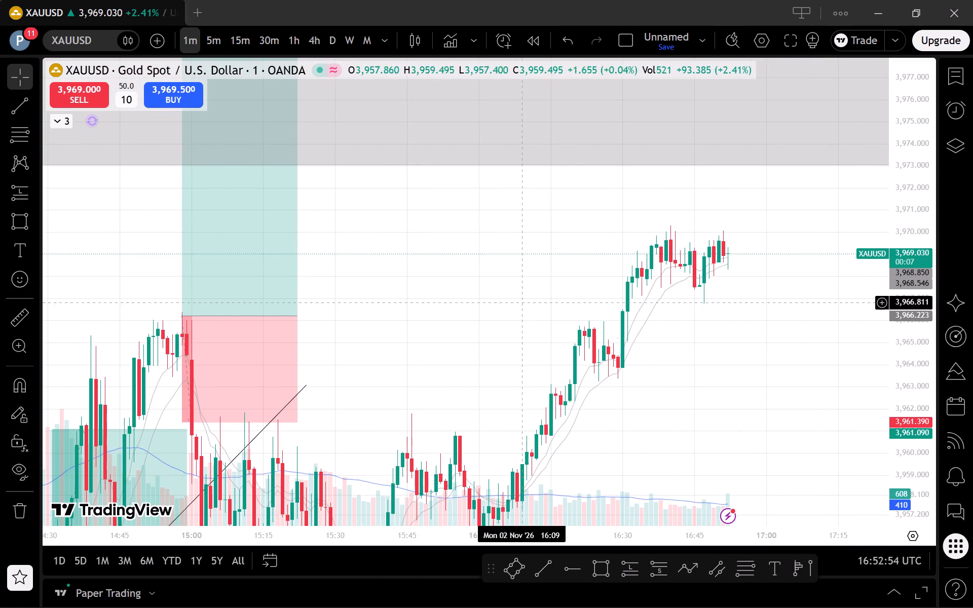
Draw a Fibonacci retracement on the 5-minute chart from the 15:35 low at 3,950.607 to the rally high at 3,970.303.
left_click(210, 32)
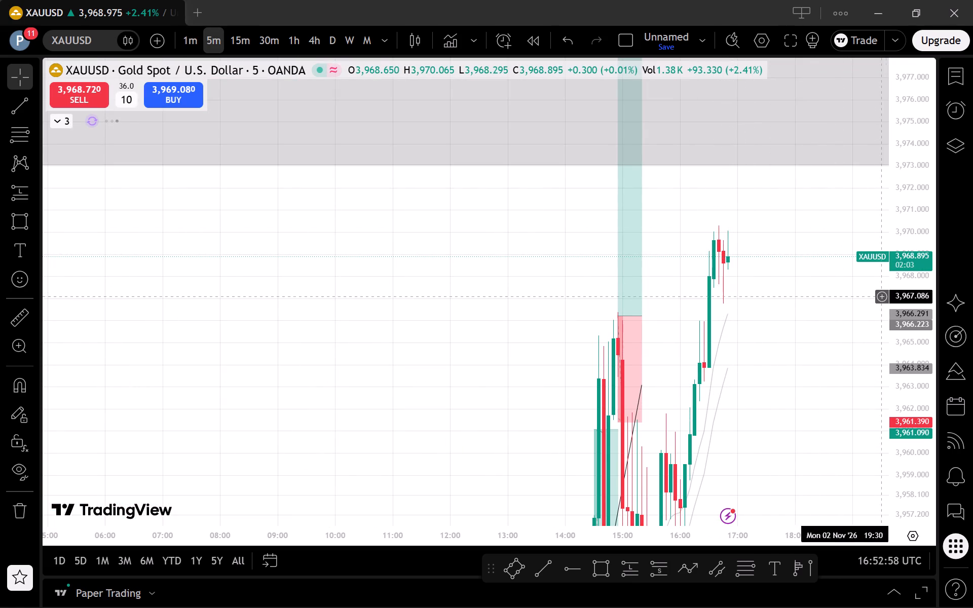
left_click_drag(891, 336, 916, 465)
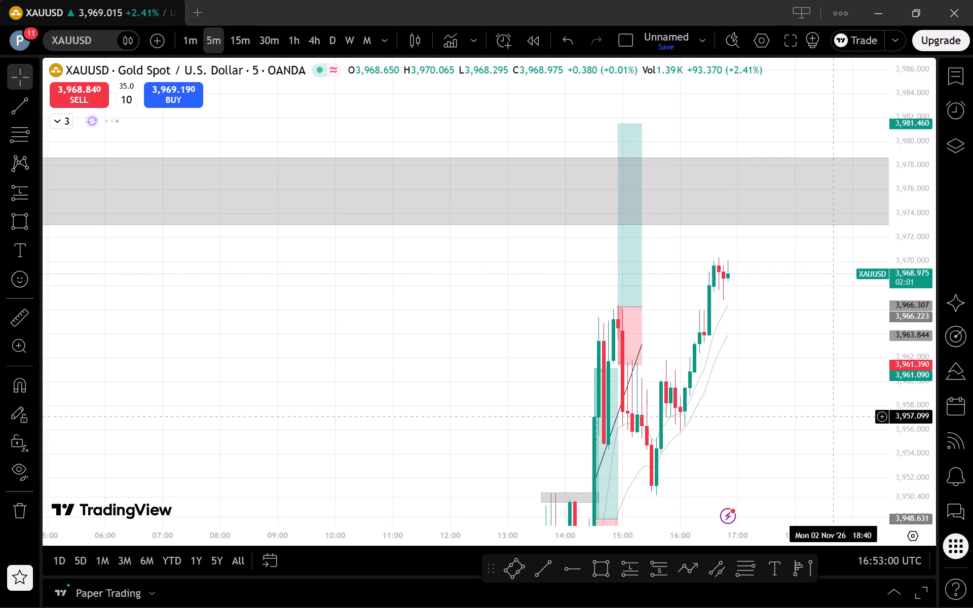
left_click_drag(774, 441, 768, 379)
scroll(773, 344, "up", 2)
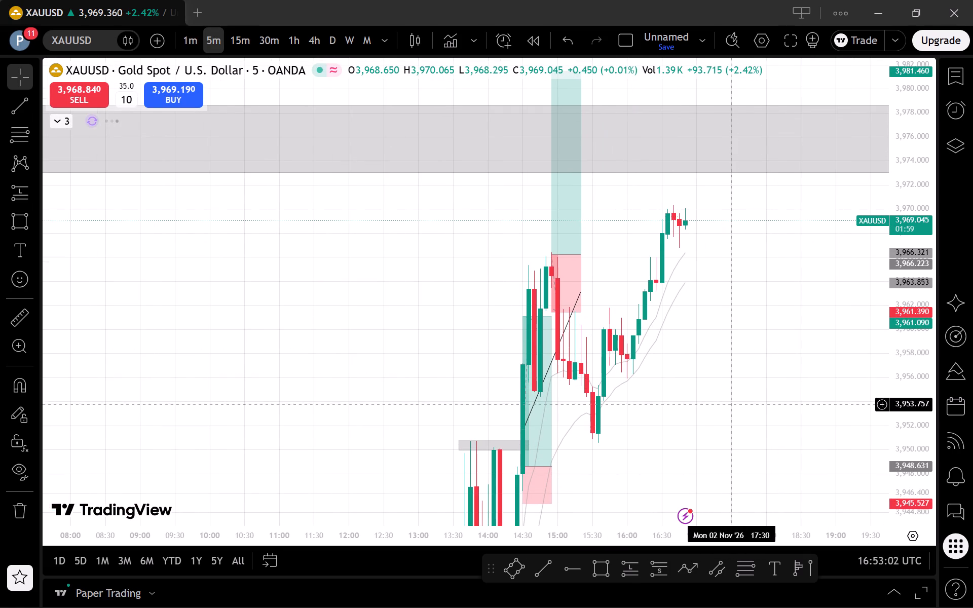
left_click(748, 570)
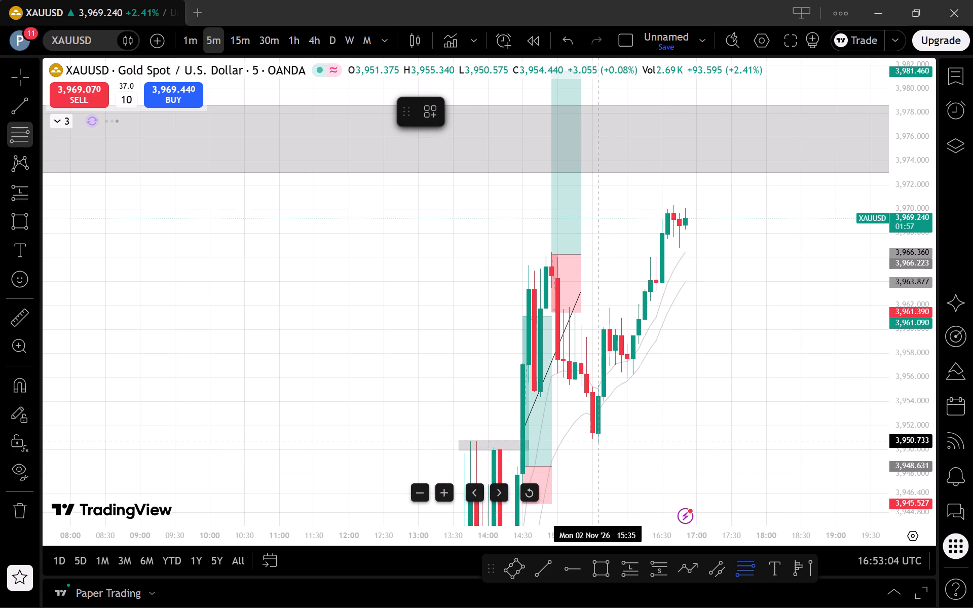
left_click(596, 442)
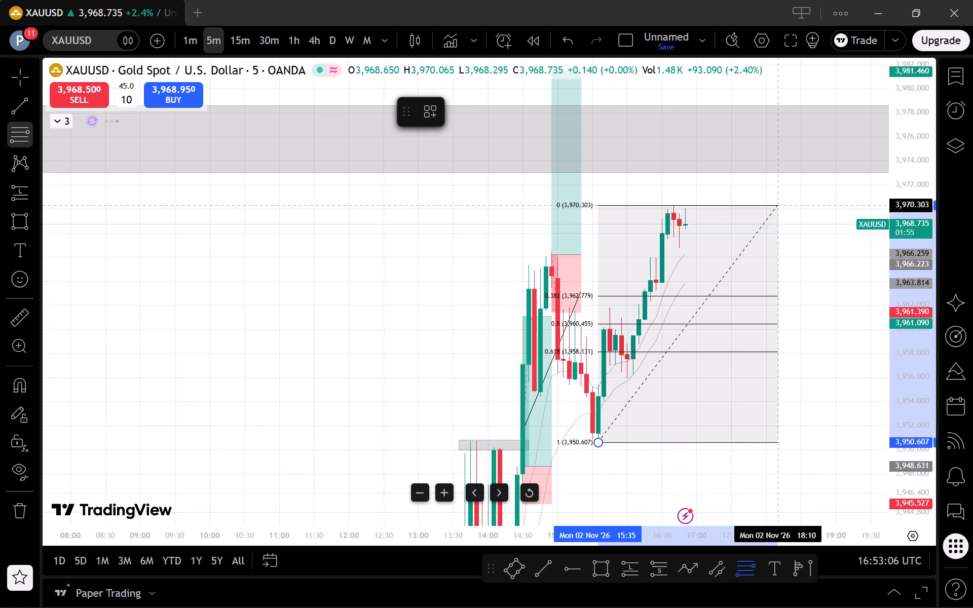
left_click(776, 206)
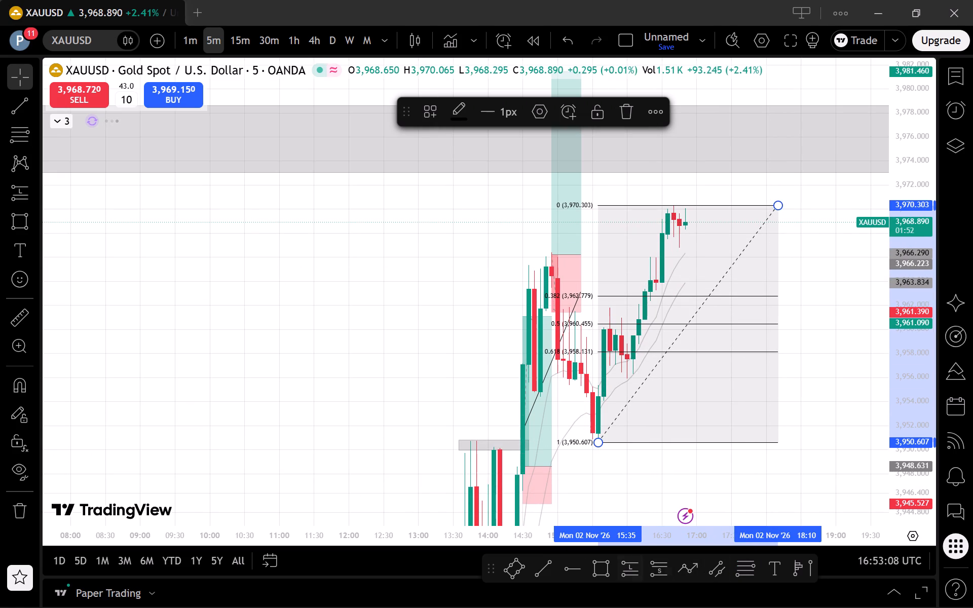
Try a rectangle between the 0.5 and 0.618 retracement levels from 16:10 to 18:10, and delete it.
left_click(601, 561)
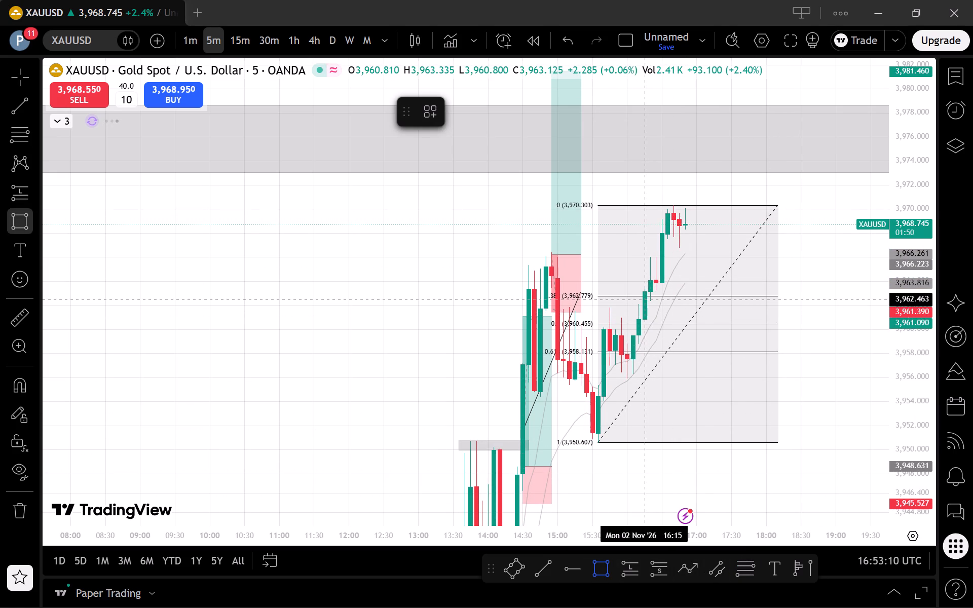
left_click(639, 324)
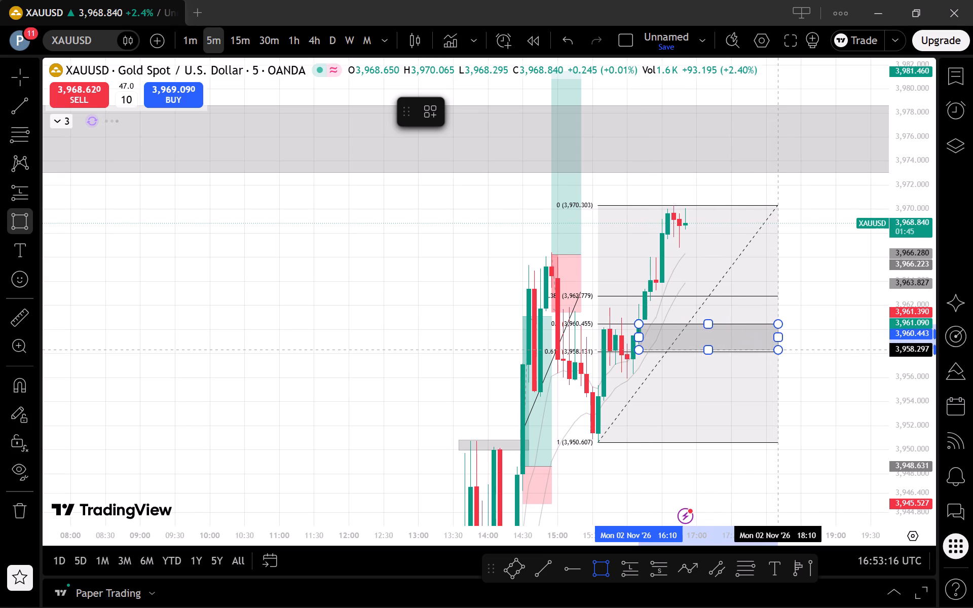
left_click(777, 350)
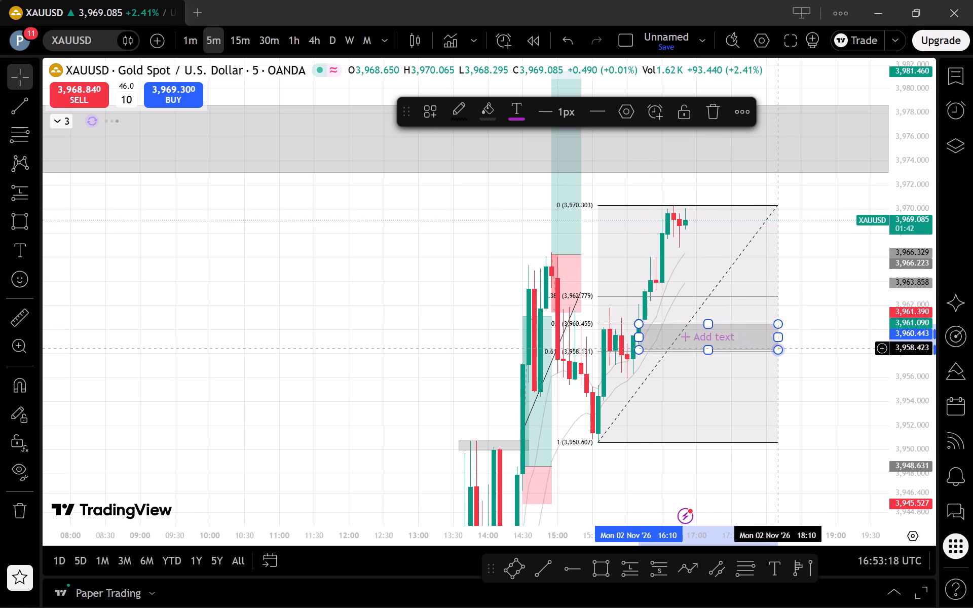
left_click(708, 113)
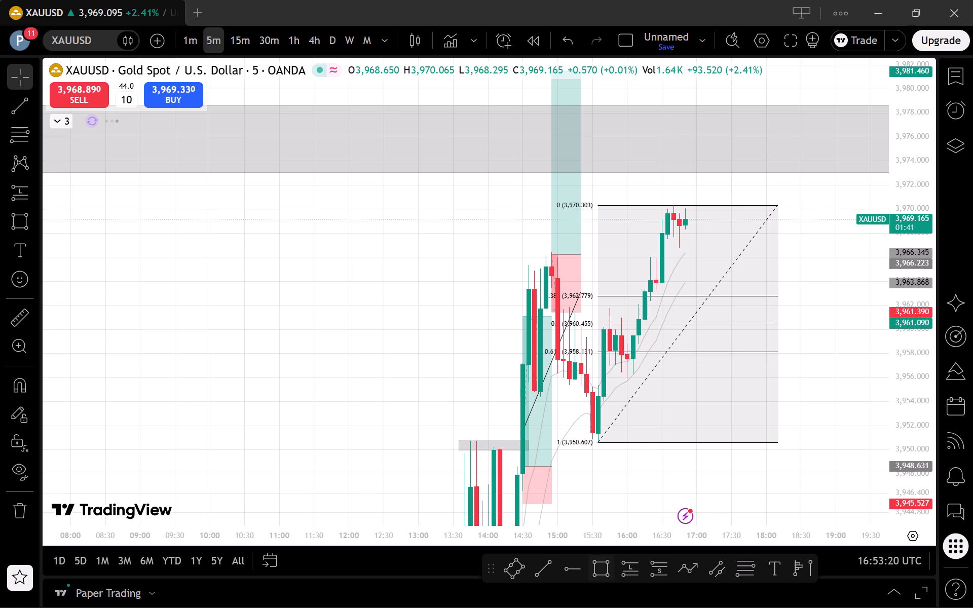
Draw a rectangle between the 0.382 and 0.5 retracement levels from 16:15 to 18:15, about 3,962.716 down to 3,960.506.
left_click(605, 560)
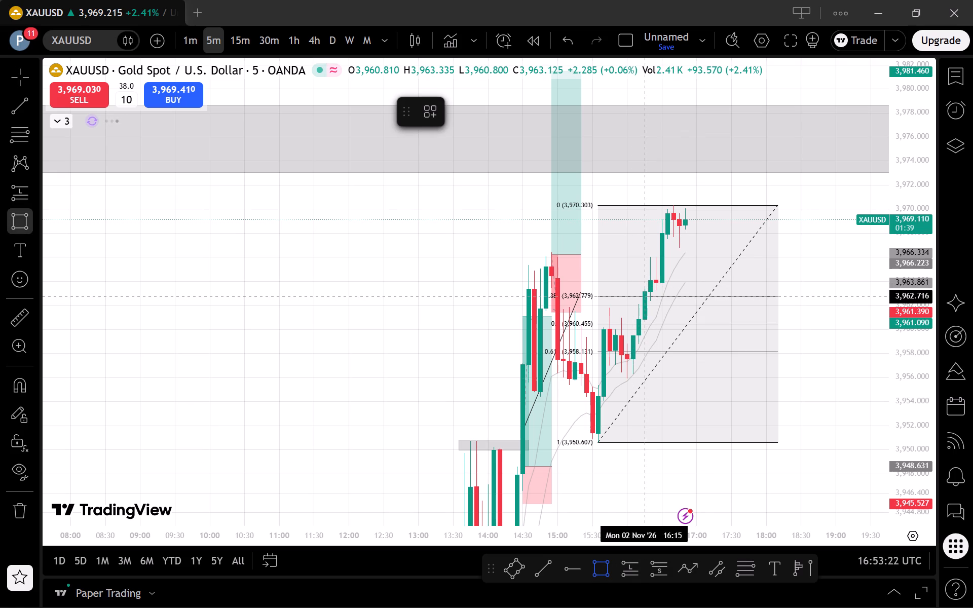
left_click(642, 296)
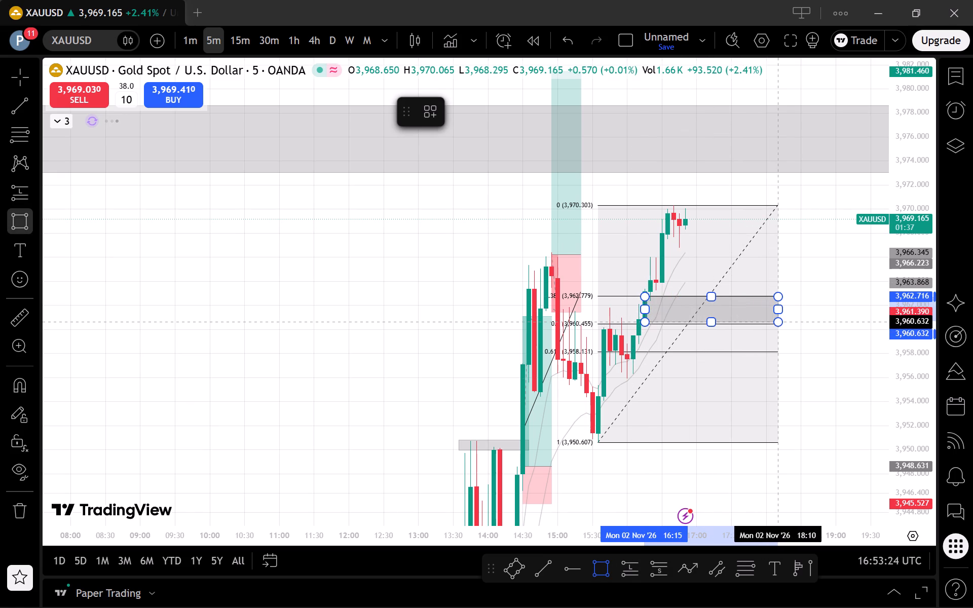
left_click(781, 323)
Delete the Fibonacci retracement, keeping the new rectangle zone.
left_click(766, 354)
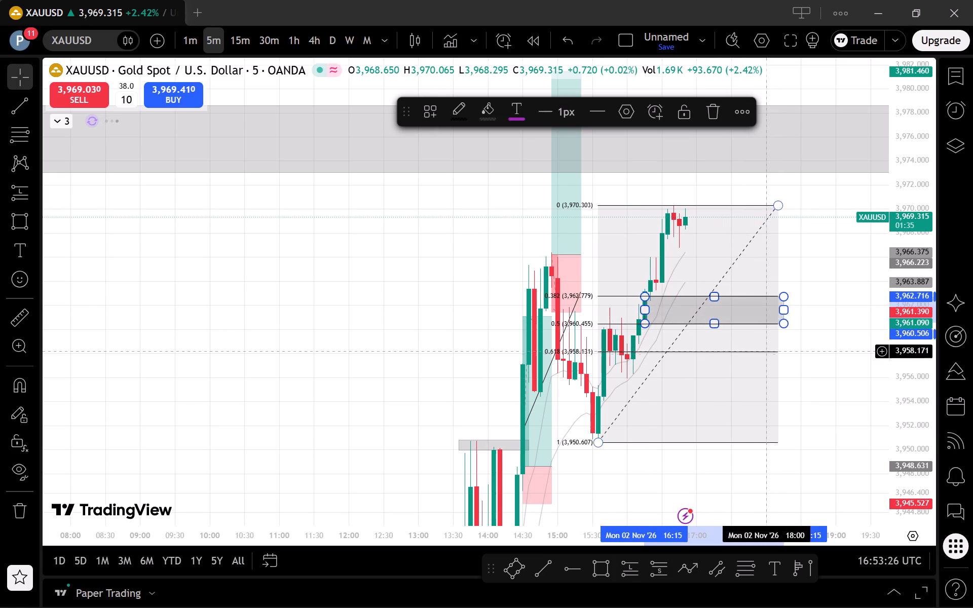
left_click(622, 110)
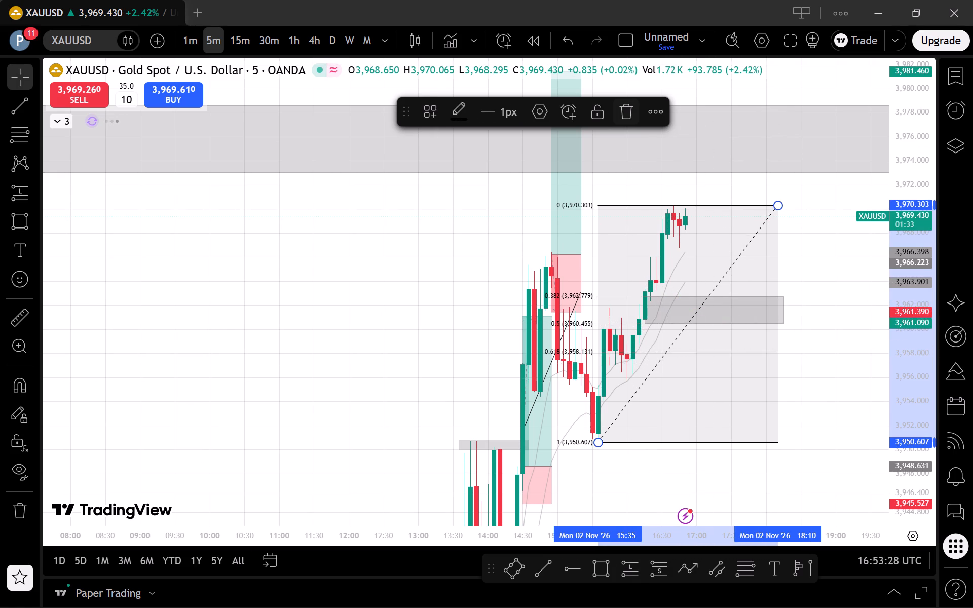
On the 1-minute chart, draw a thin rectangle over the rally highs from 16:28 to 17:20, between about 3,970.064 and 3,969.605.
scroll(801, 454, "down", 1)
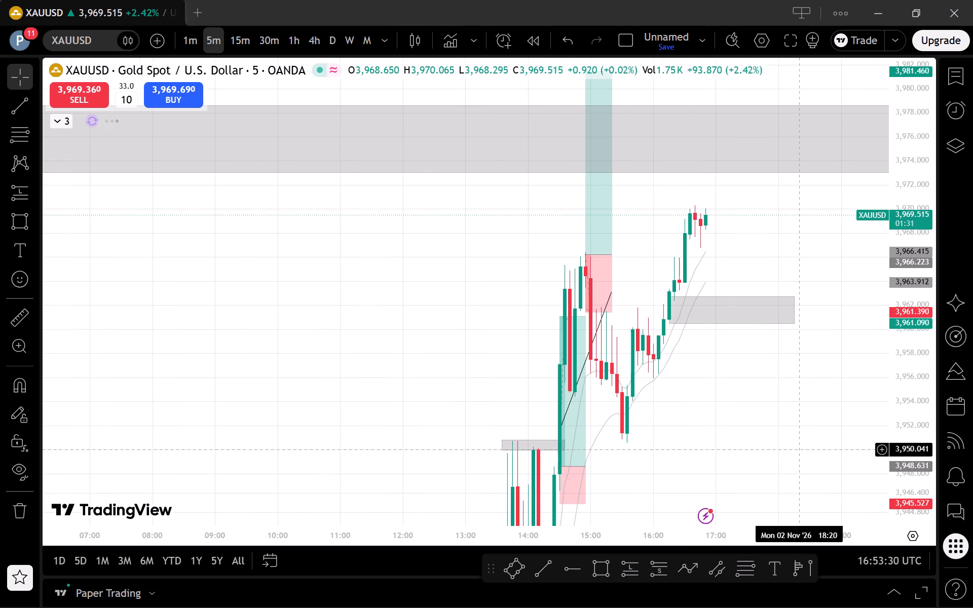
left_click(190, 40)
left_click_drag(913, 469, 904, 286)
scroll(870, 260, "down", 4)
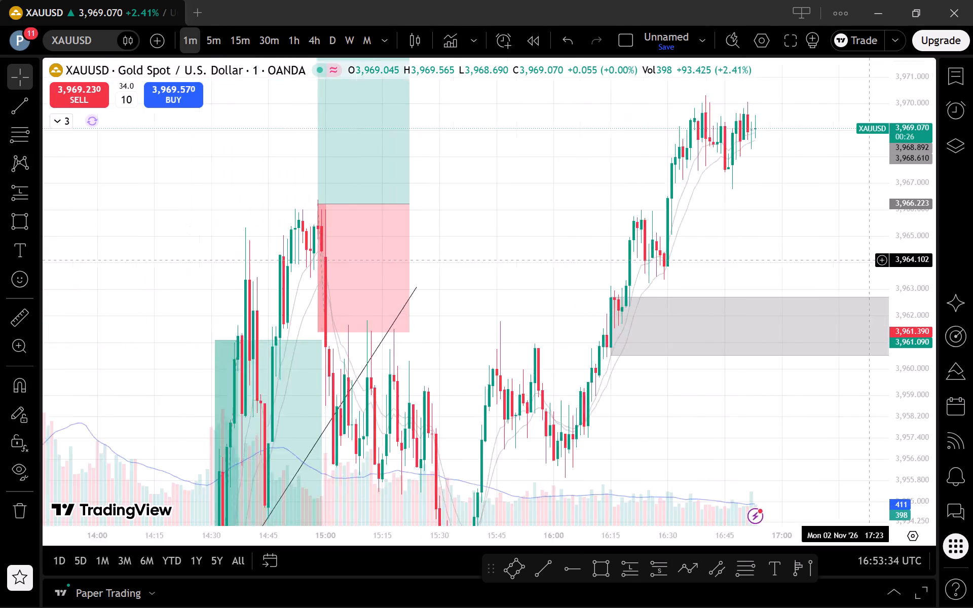
left_click_drag(847, 227, 846, 387)
scroll(847, 387, "up", 3)
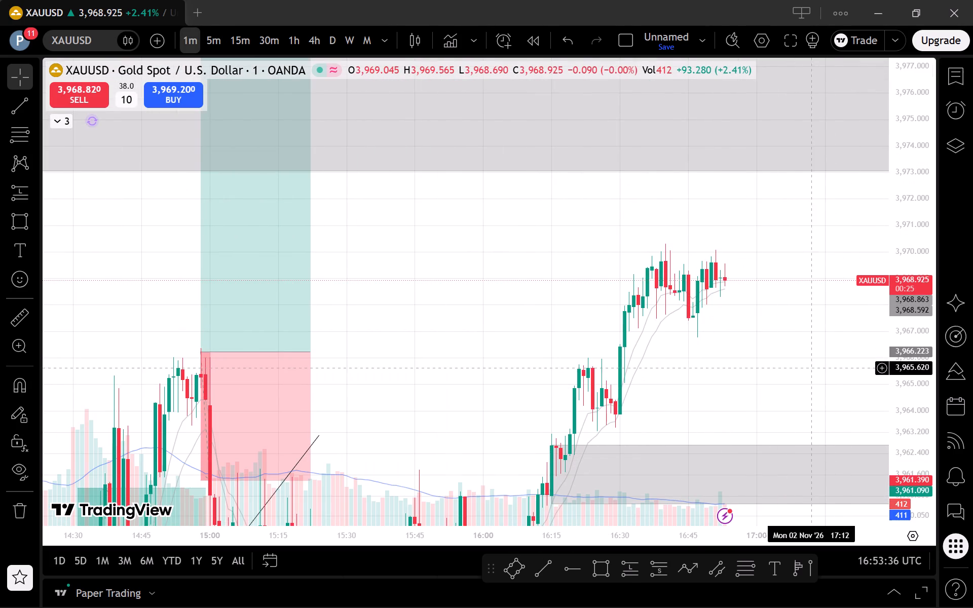
left_click_drag(782, 358, 770, 343)
left_click_drag(763, 345, 710, 280)
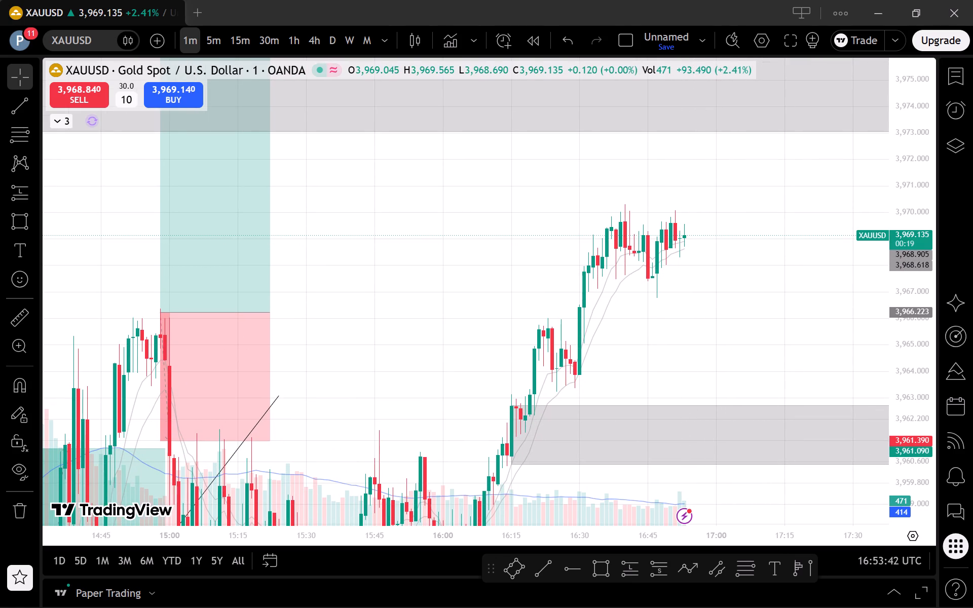
left_click(593, 573)
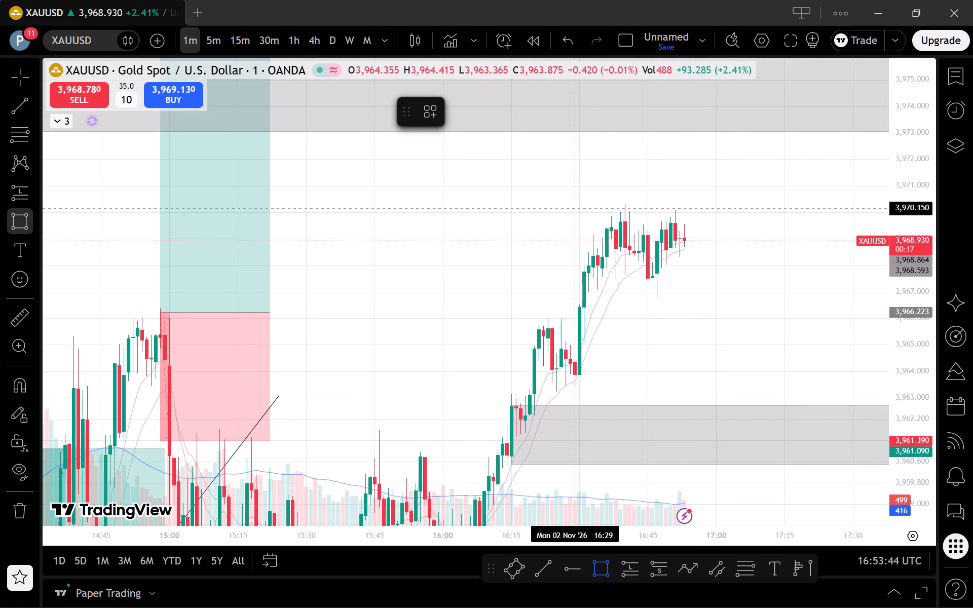
left_click(573, 211)
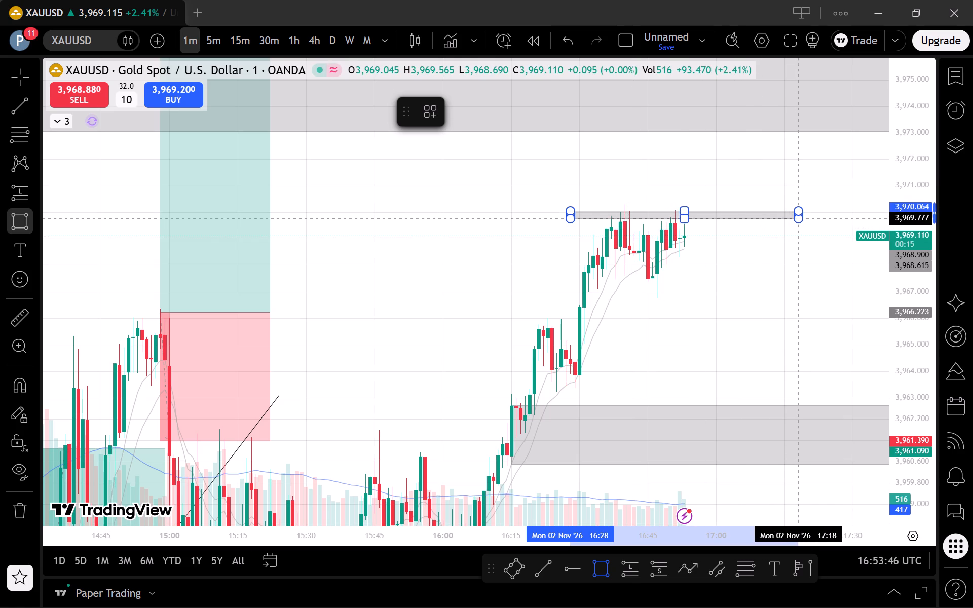
left_click(806, 223)
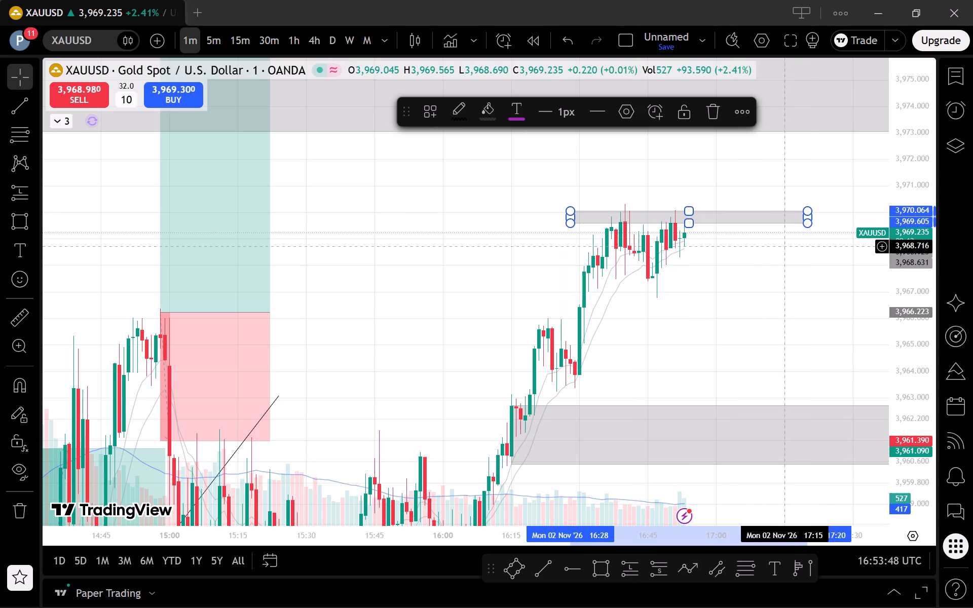
left_click(783, 252)
Check the two newly drawn zones against the rally on the 5-minute and 15-minute charts.
scroll(785, 257, "down", 1)
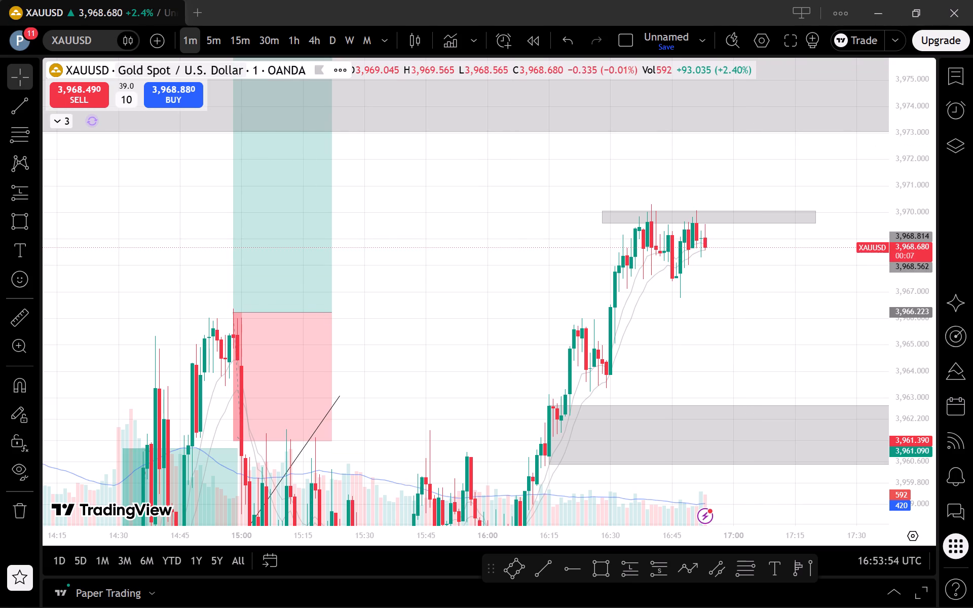
left_click(208, 34)
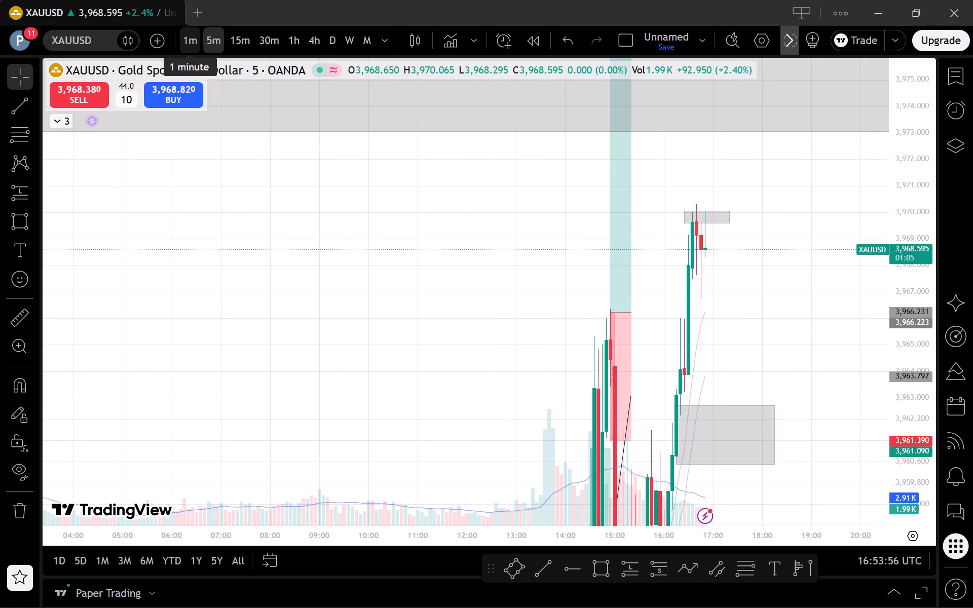
left_click(236, 39)
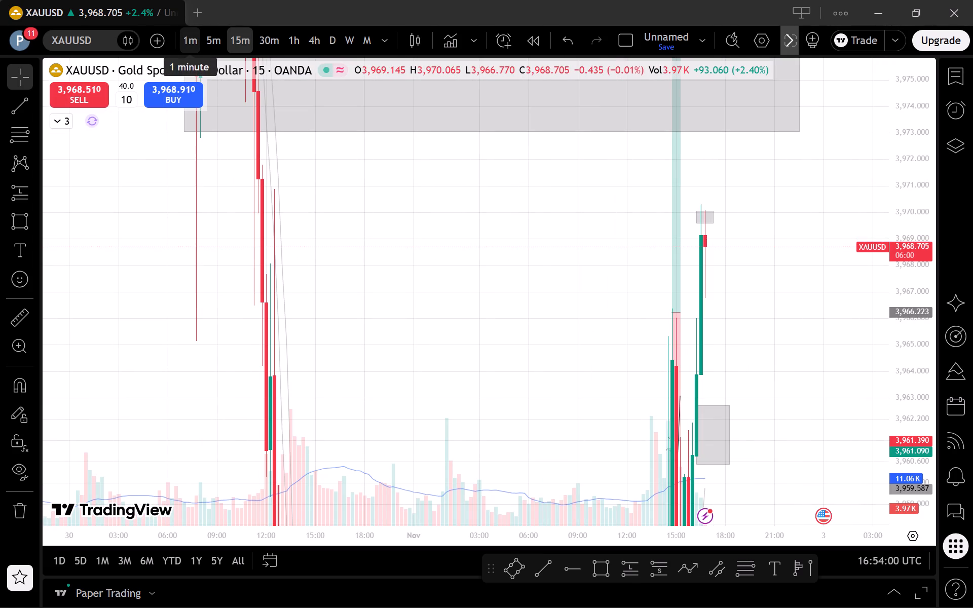
left_click(193, 36)
left_click(213, 42)
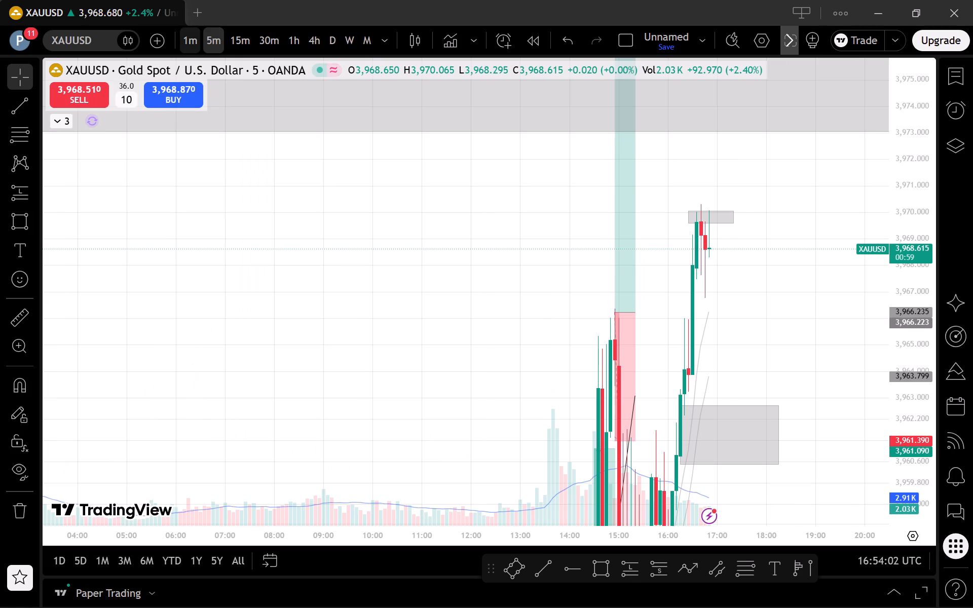
Examine the 1-minute candles since 16:30 beneath the thin zone at the rally highs.
left_click(189, 41)
scroll(679, 338, "up", 2)
left_click_drag(921, 427, 918, 387)
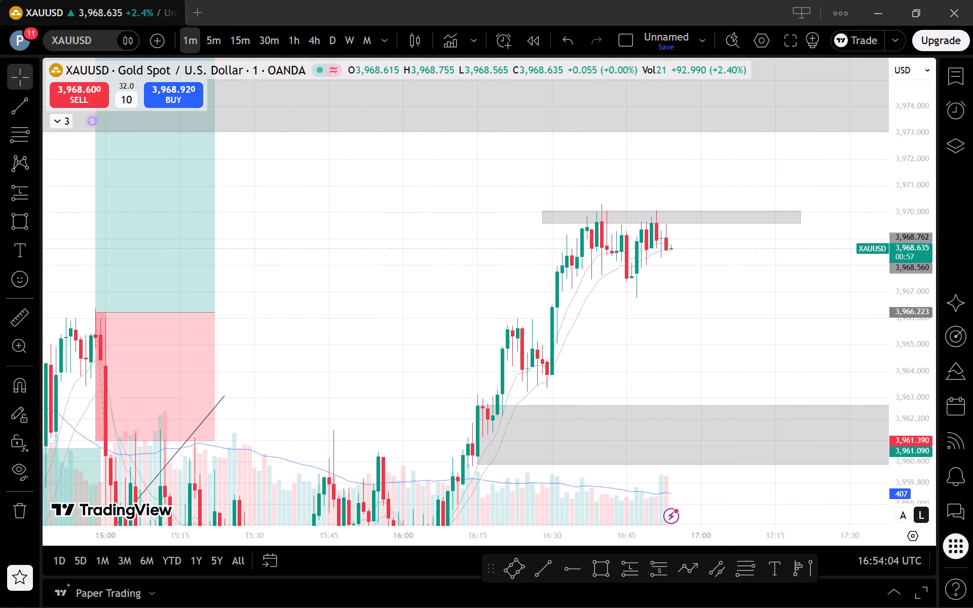
left_click_drag(918, 387, 906, 359)
scroll(792, 341, "up", 2)
left_click_drag(703, 356, 887, 412)
left_click_drag(843, 351, 793, 319)
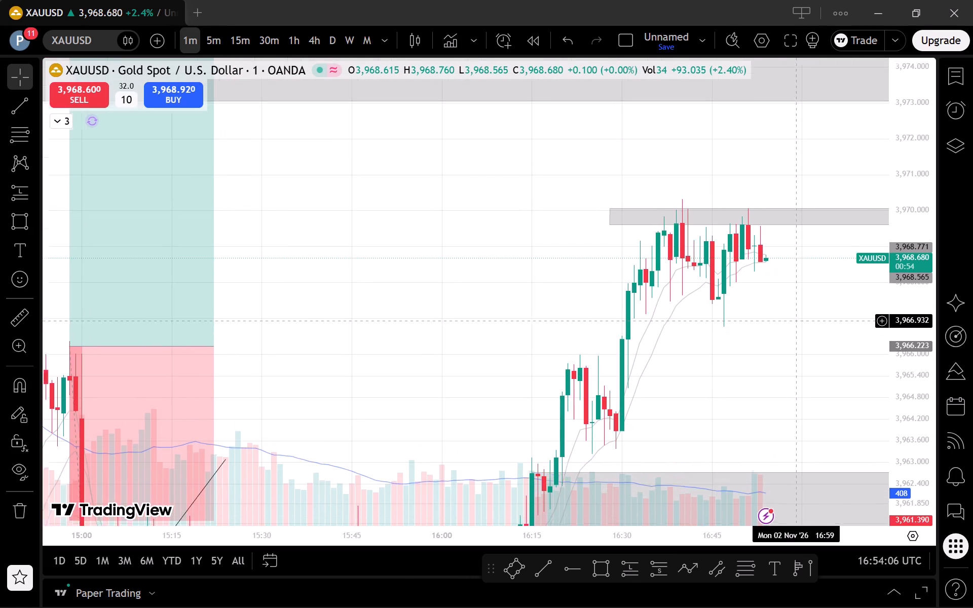
left_click_drag(793, 319, 793, 319)
scroll(869, 313, "down", 1)
left_click_drag(918, 318, 909, 360)
left_click_drag(821, 356, 795, 347)
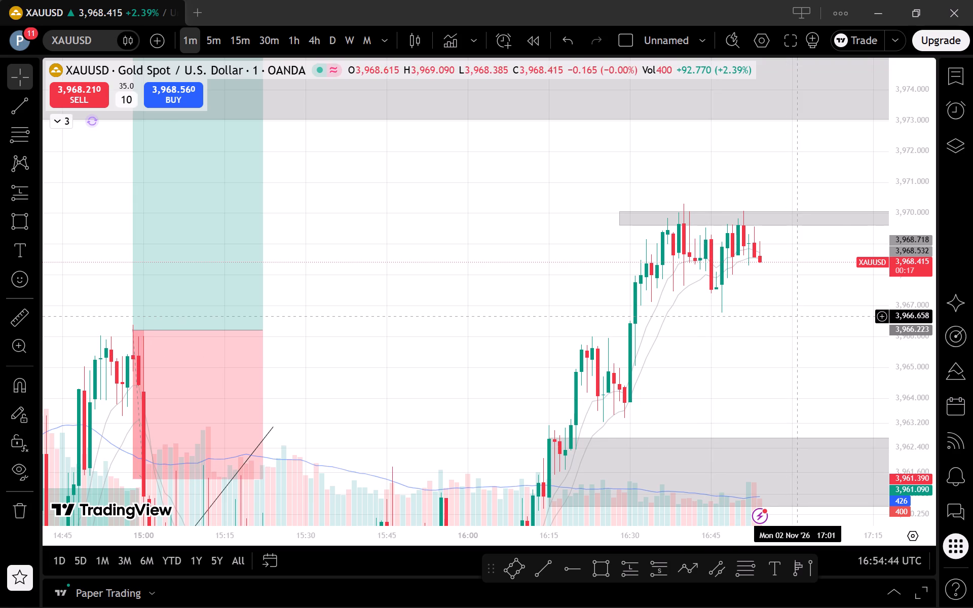
scroll(800, 317, "up", 2)
Compare the latest candles with the thin zone and the lower retracement zone on the 5-minute and 1-minute charts.
left_click(215, 37)
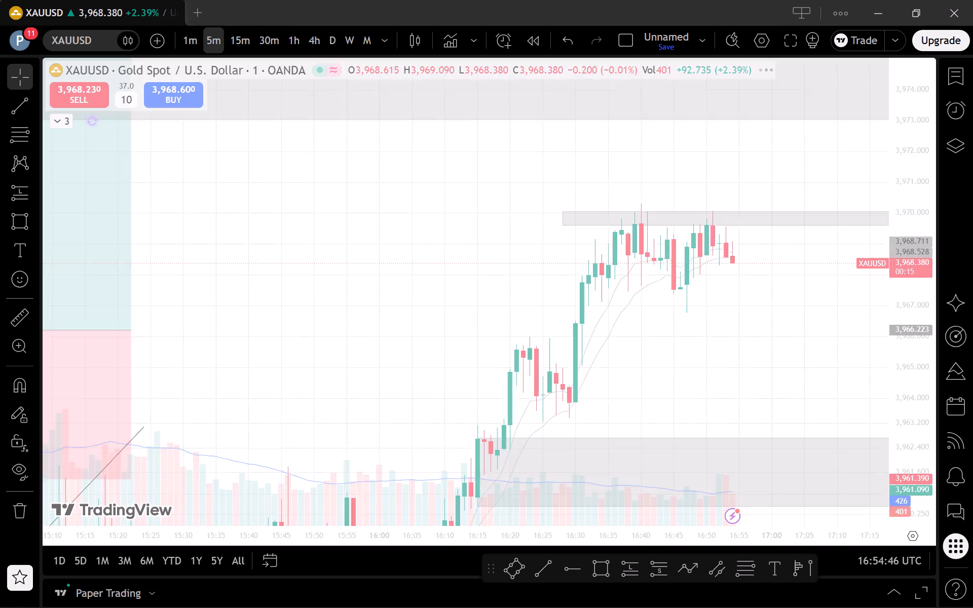
scroll(797, 302, "up", 1)
left_click_drag(918, 288, 897, 447)
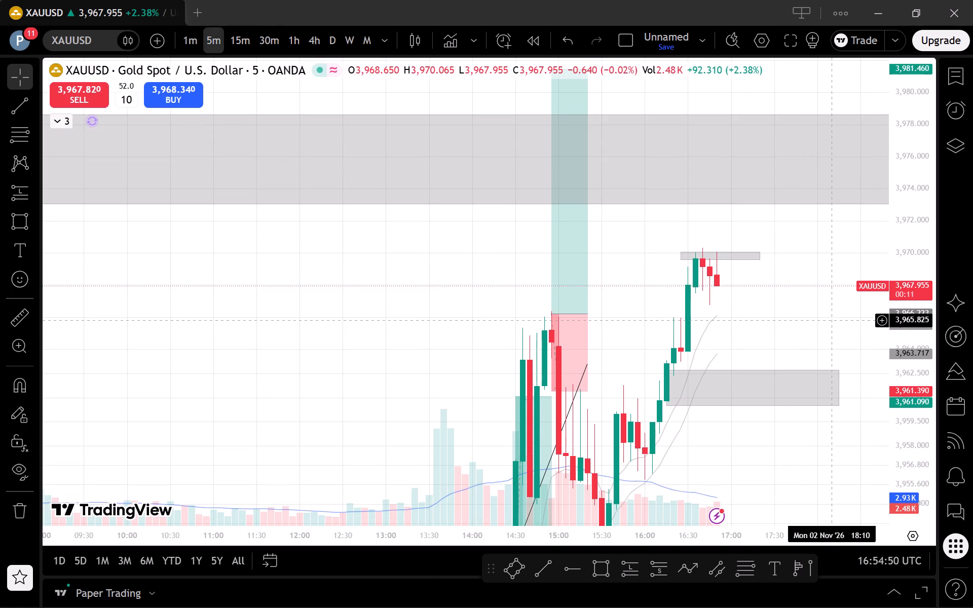
left_click(241, 44)
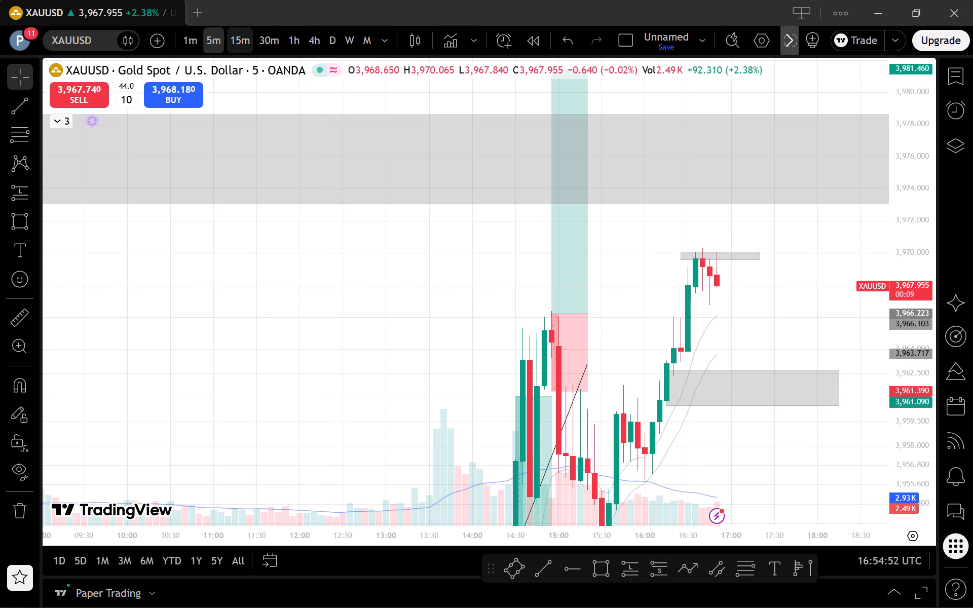
left_click(186, 35)
scroll(883, 486, "up", 1)
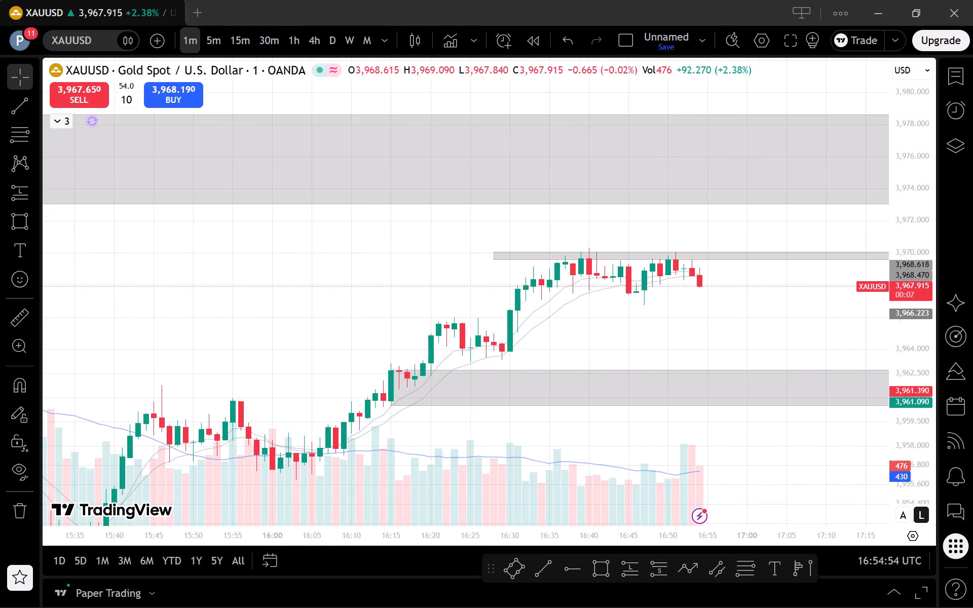
left_click_drag(910, 490, 847, 248)
scroll(783, 321, "down", 1)
left_click_drag(917, 347, 912, 414)
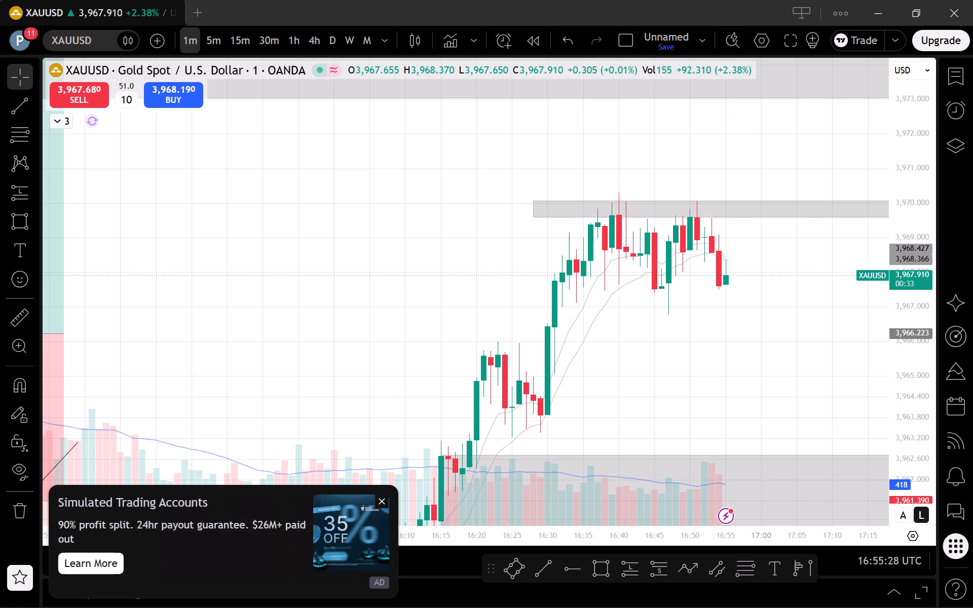
left_click(222, 39)
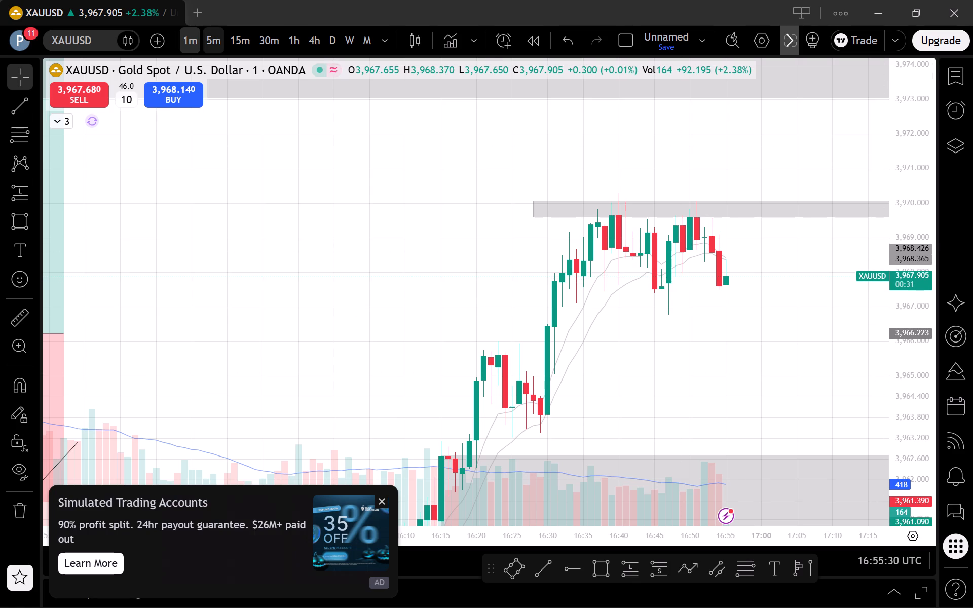
left_click_drag(909, 275, 893, 426)
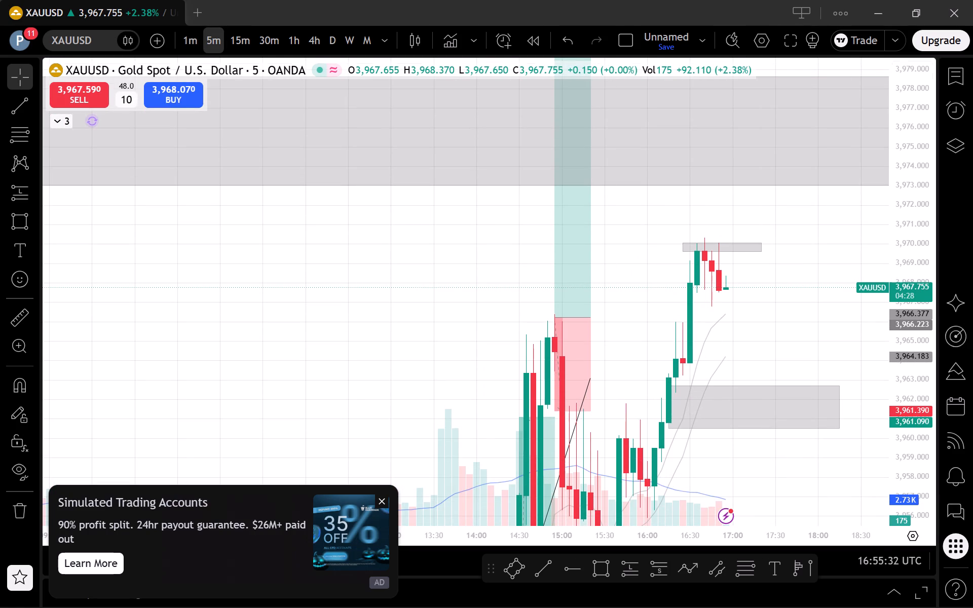
Dismiss the trading-accounts advertisement and the ad-free upgrade offer.
left_click(385, 494)
left_click(382, 501)
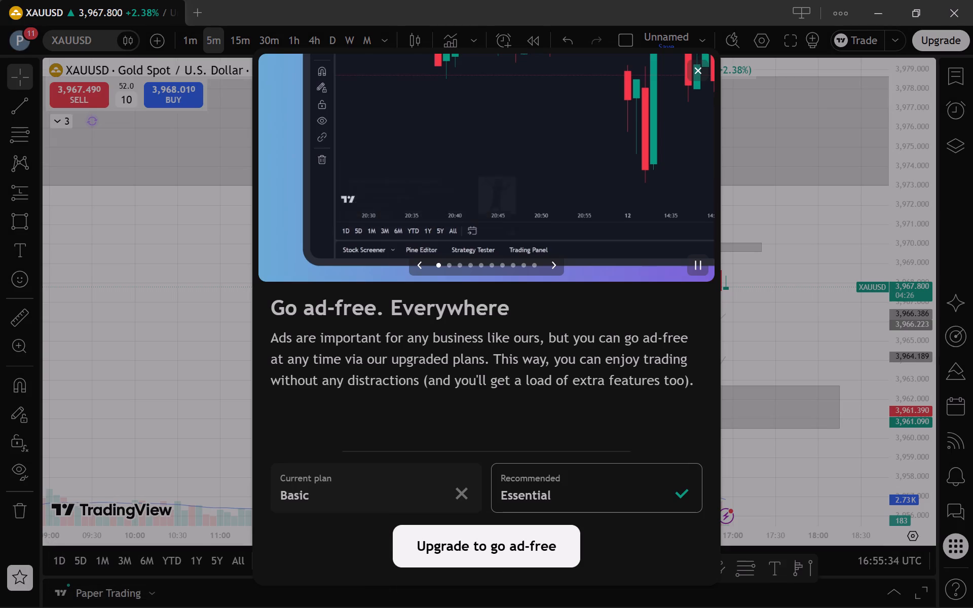
left_click(698, 75)
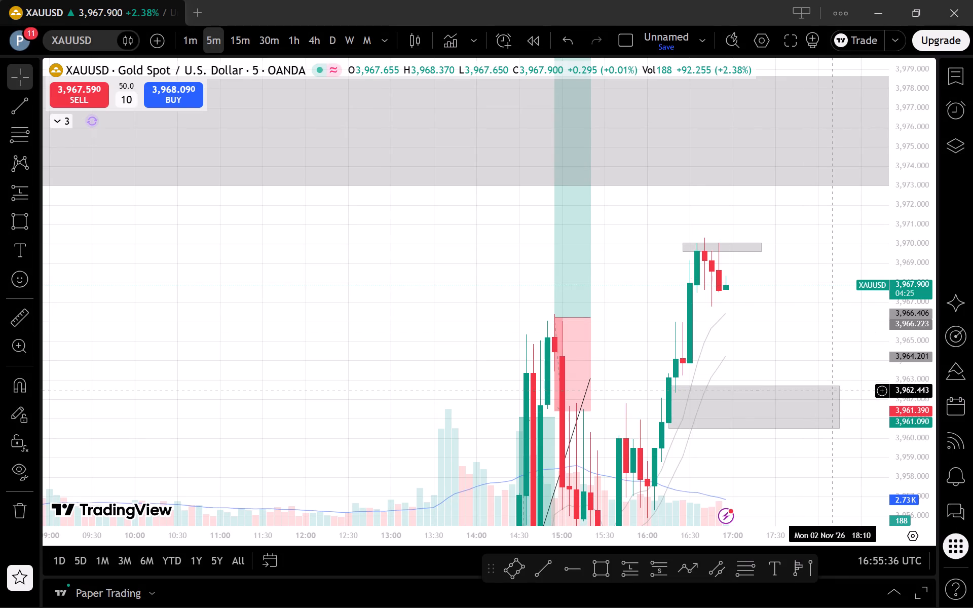
Draw a thin rectangle zone under the 1-minute consolidation lows, from 16:32 to about 16:59, between 3,967.565 and 3,967.459.
scroll(839, 448, "up", 1)
left_click_drag(832, 468, 827, 398)
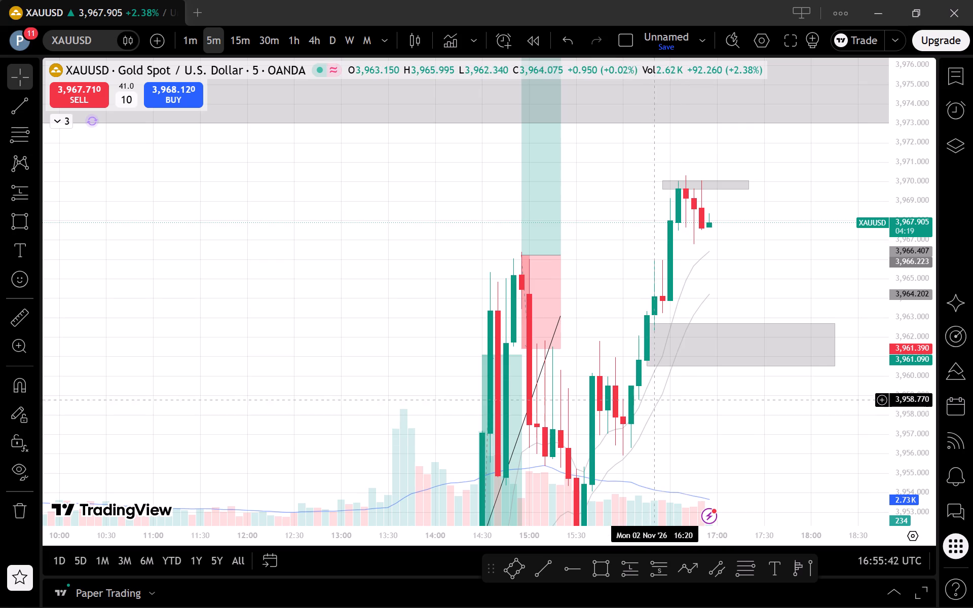
left_click(184, 39)
scroll(840, 465, "down", 1)
left_click_drag(911, 492, 892, 295)
left_click_drag(801, 240, 816, 401)
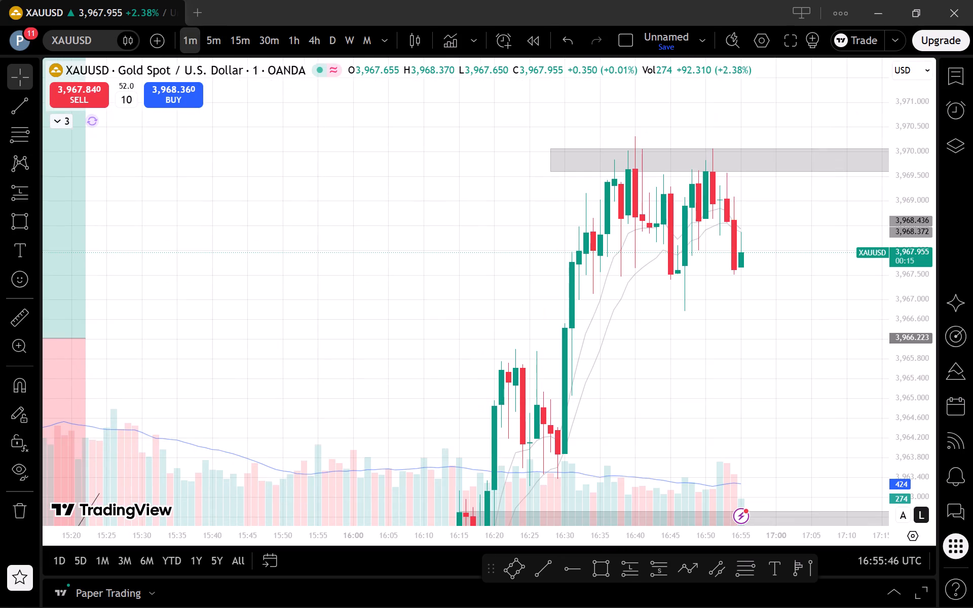
left_click_drag(911, 282, 912, 424)
left_click_drag(831, 368, 766, 330)
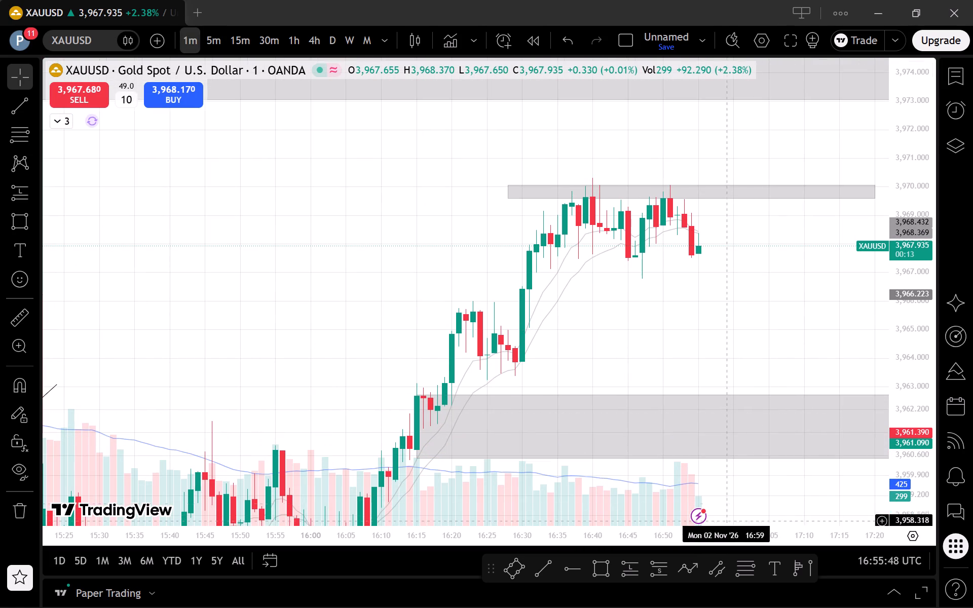
left_click(606, 565)
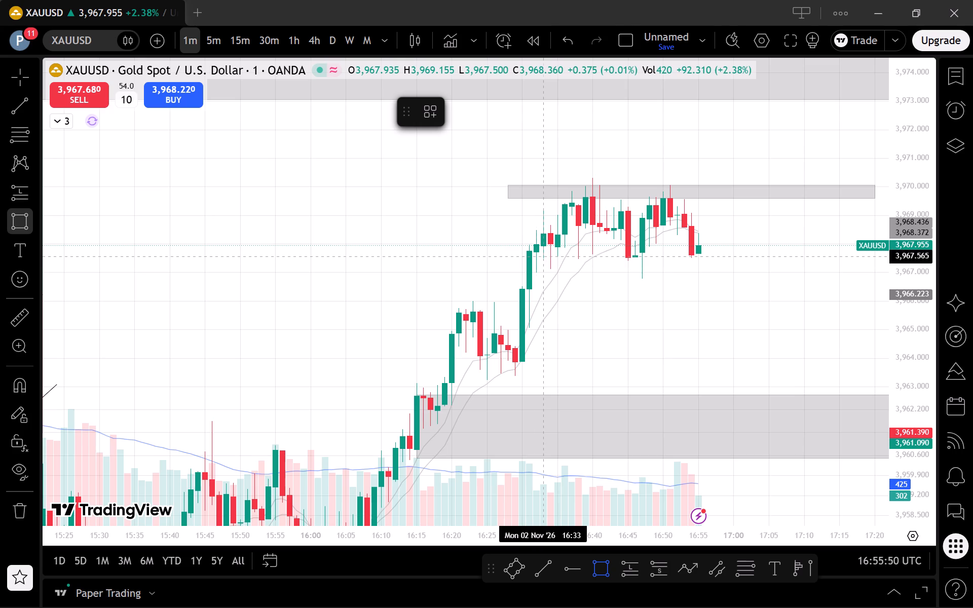
left_click(534, 256)
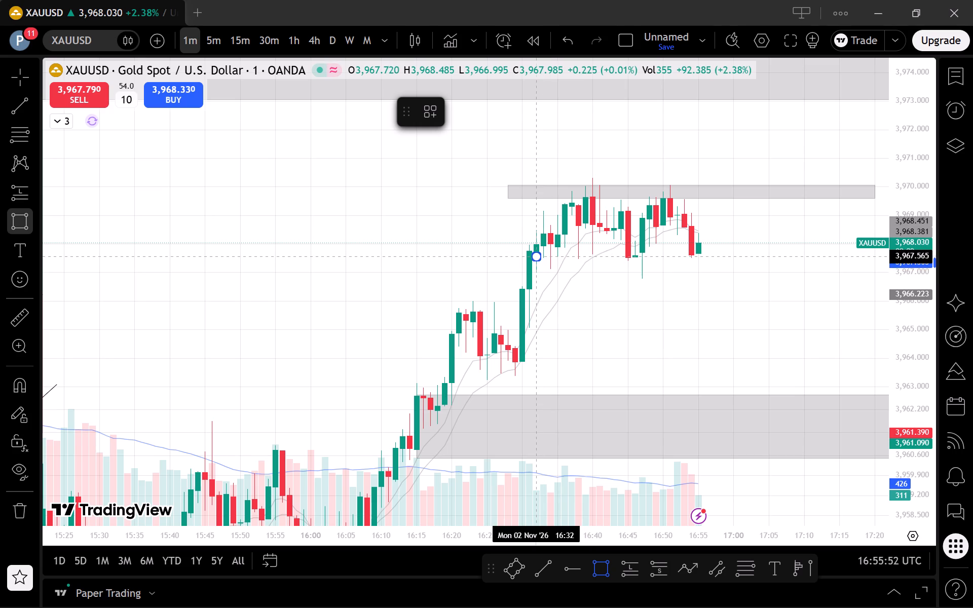
left_click(726, 259)
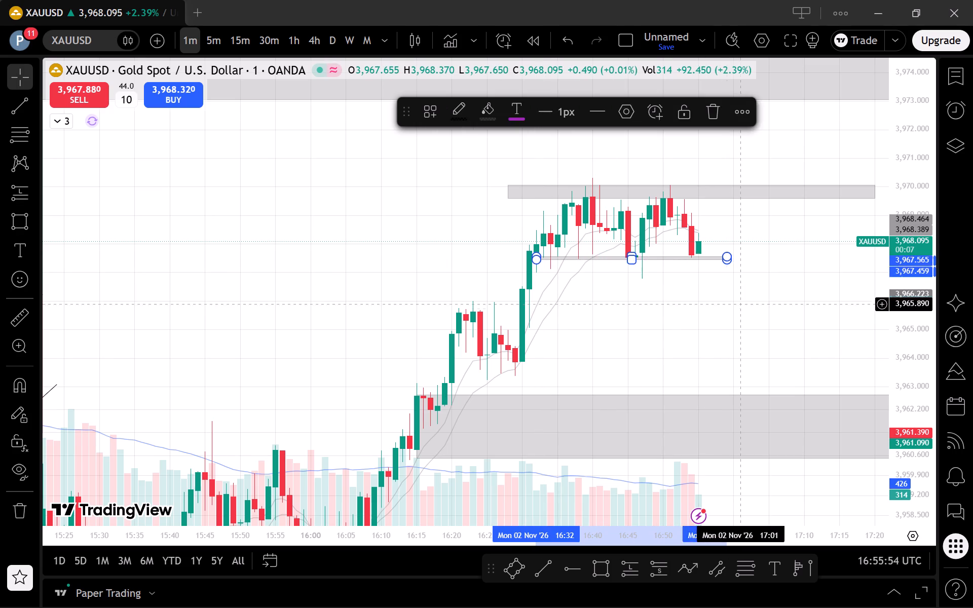
left_click(740, 309)
Examine the consolidation between the rally-high zone and the new thin lower zone on the 1-minute and 5-minute charts.
scroll(784, 336, "down", 3)
left_click_drag(826, 319, 813, 379)
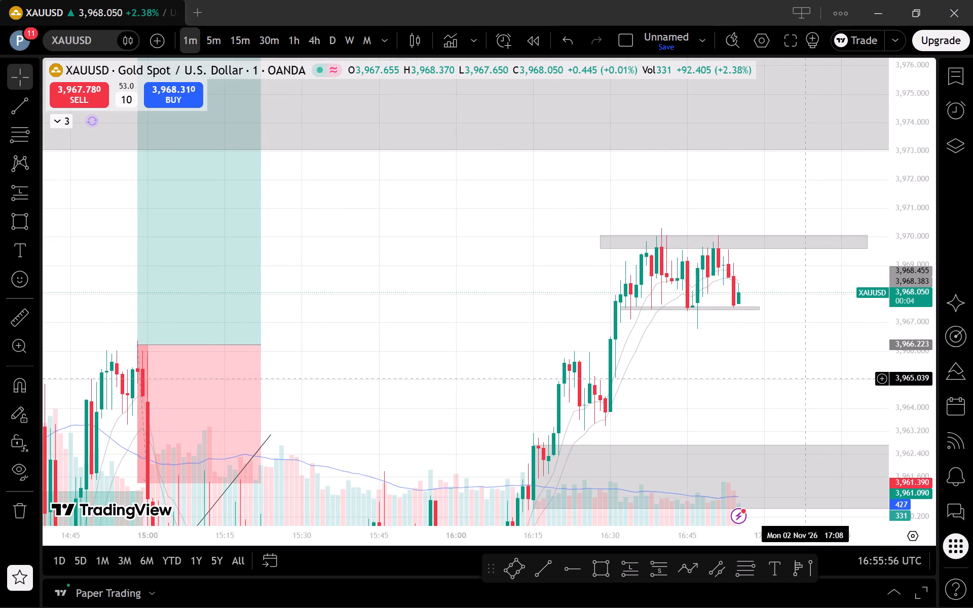
left_click_drag(915, 410, 897, 386)
left_click_drag(834, 382, 771, 337)
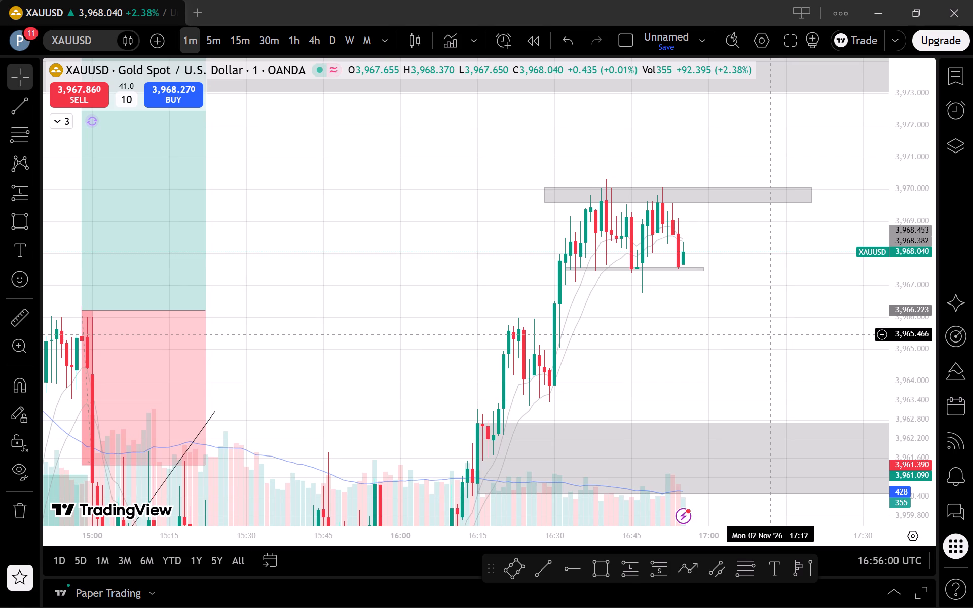
left_click(216, 39)
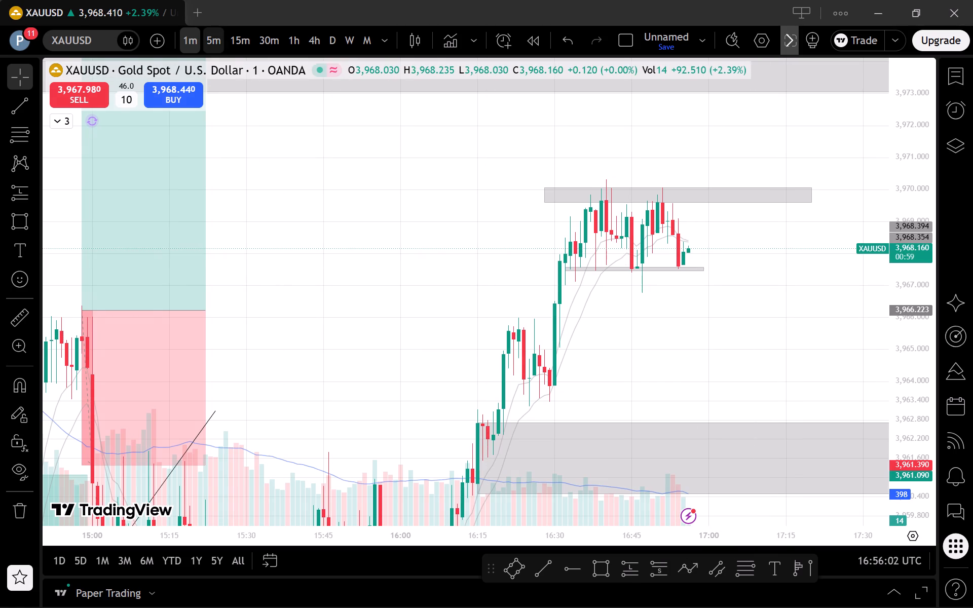
left_click_drag(918, 269, 921, 450)
scroll(668, 457, "up", 2)
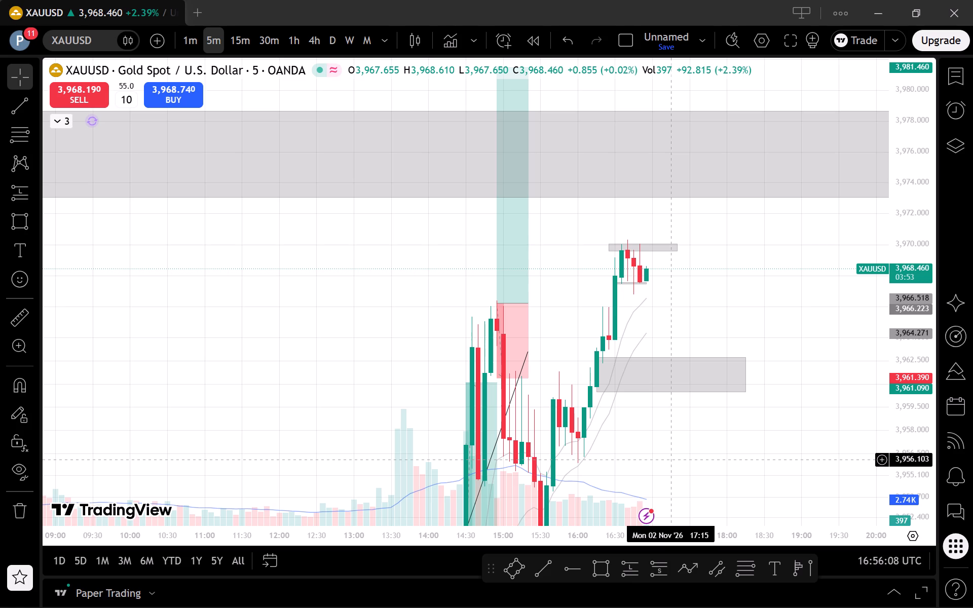
left_click(198, 41)
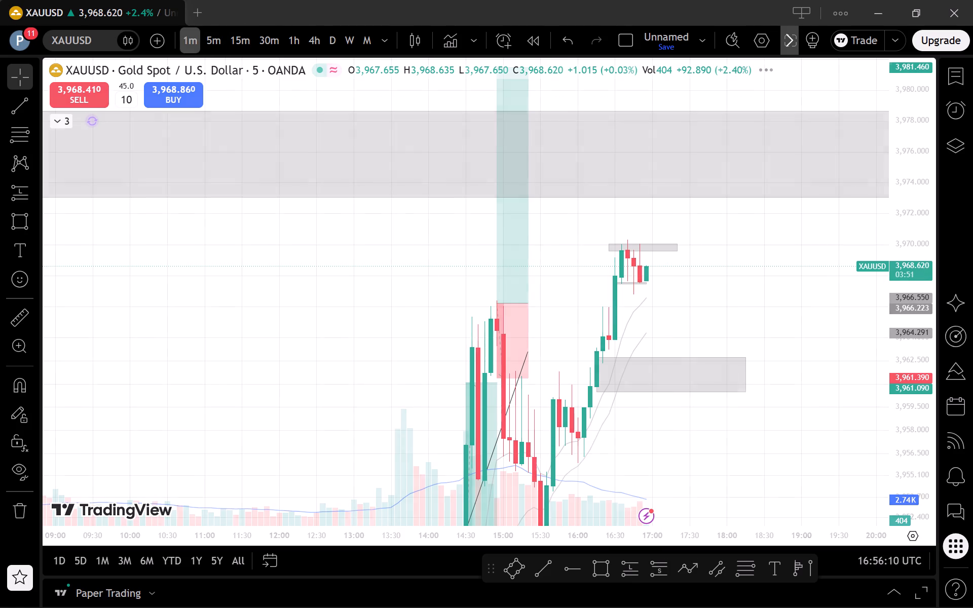
scroll(857, 449, "down", 1)
left_click_drag(910, 481, 862, 320)
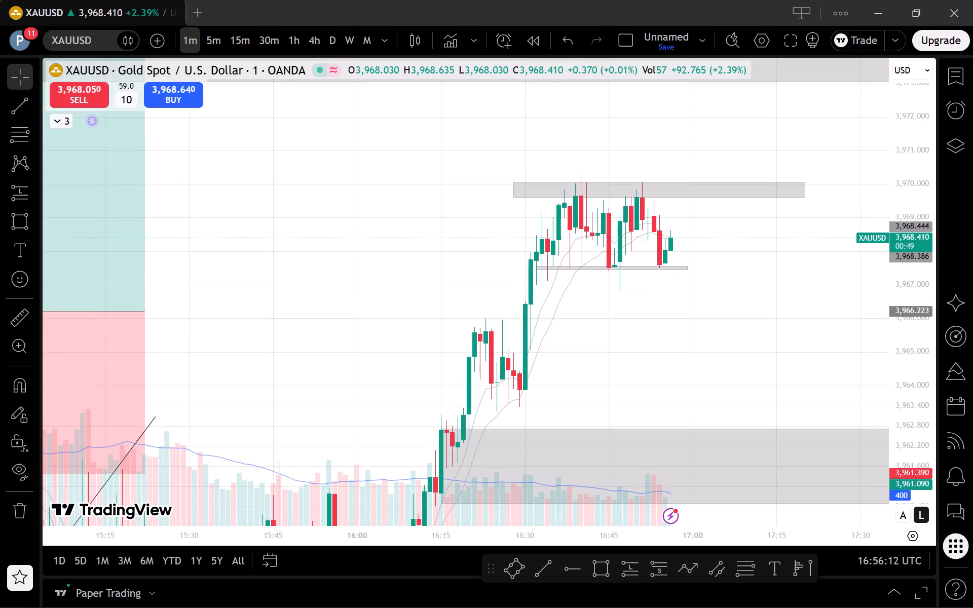
left_click_drag(914, 336, 914, 373)
left_click_drag(801, 349, 796, 337)
left_click_drag(793, 335, 802, 327)
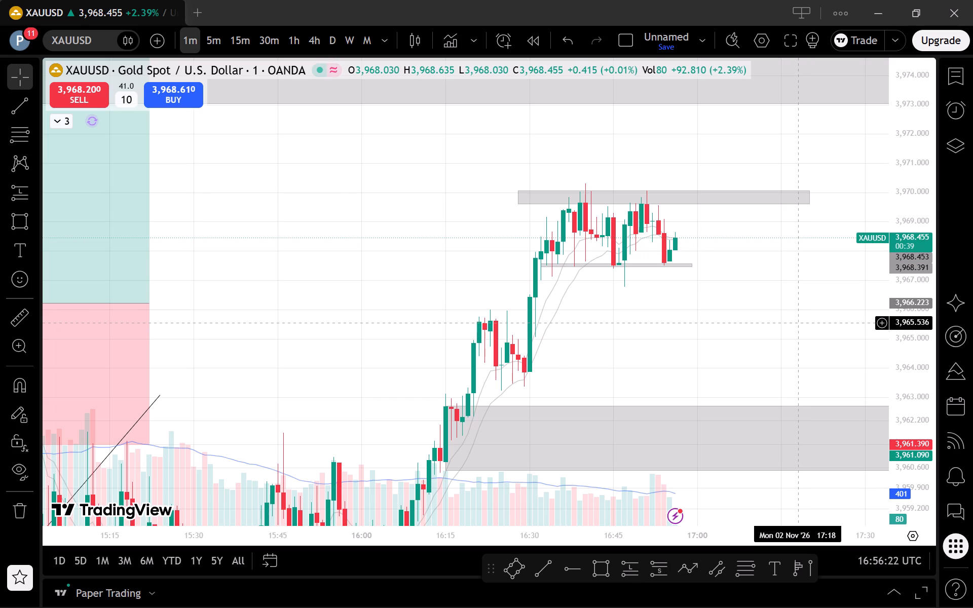
scroll(801, 324, "down", 1)
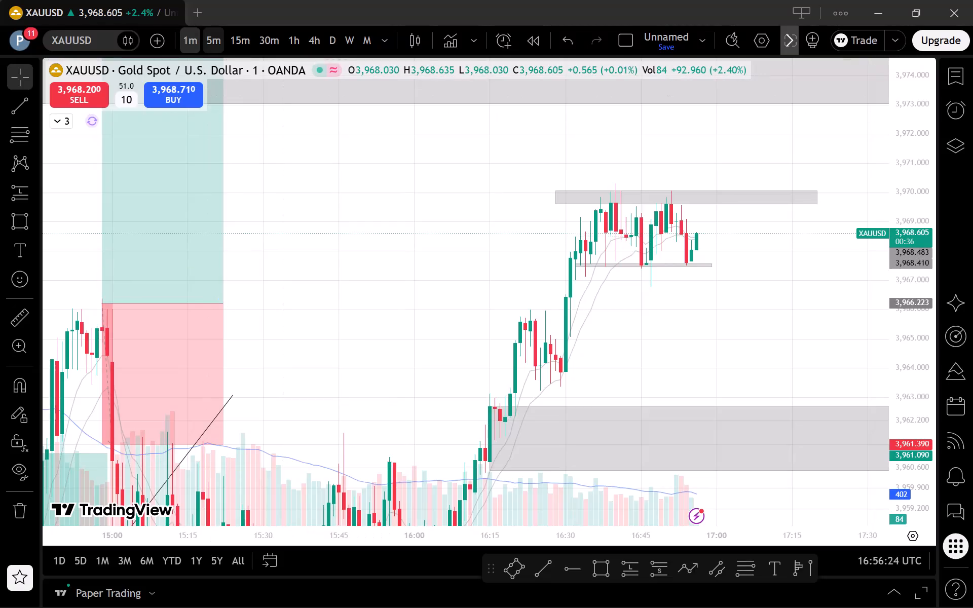
Review the rally and marked zones on the 5-minute, 15-minute, 30-minute and 1-hour charts, including the higher grey zones.
left_click(208, 39)
left_click_drag(905, 287, 901, 460)
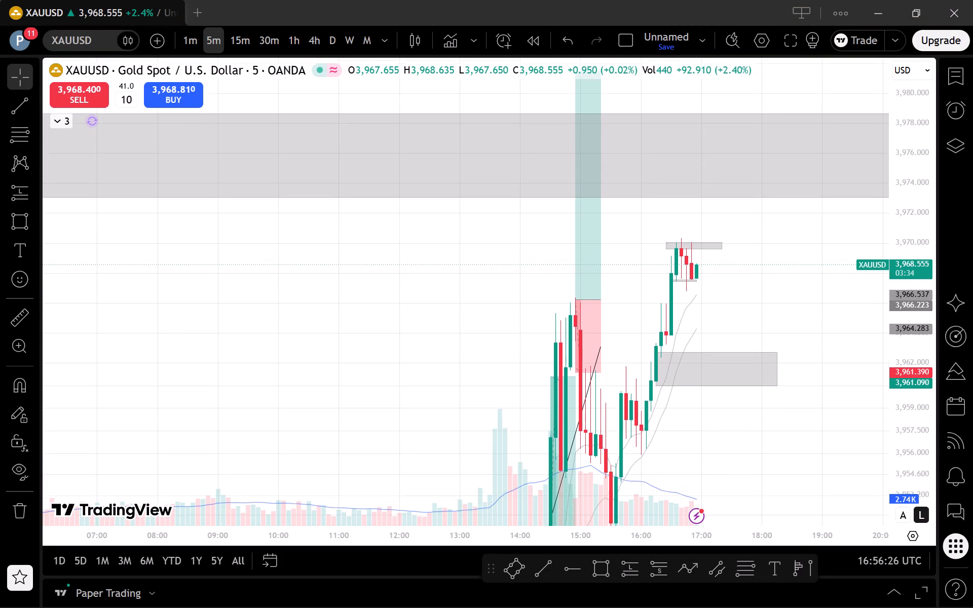
left_click_drag(901, 460, 901, 461)
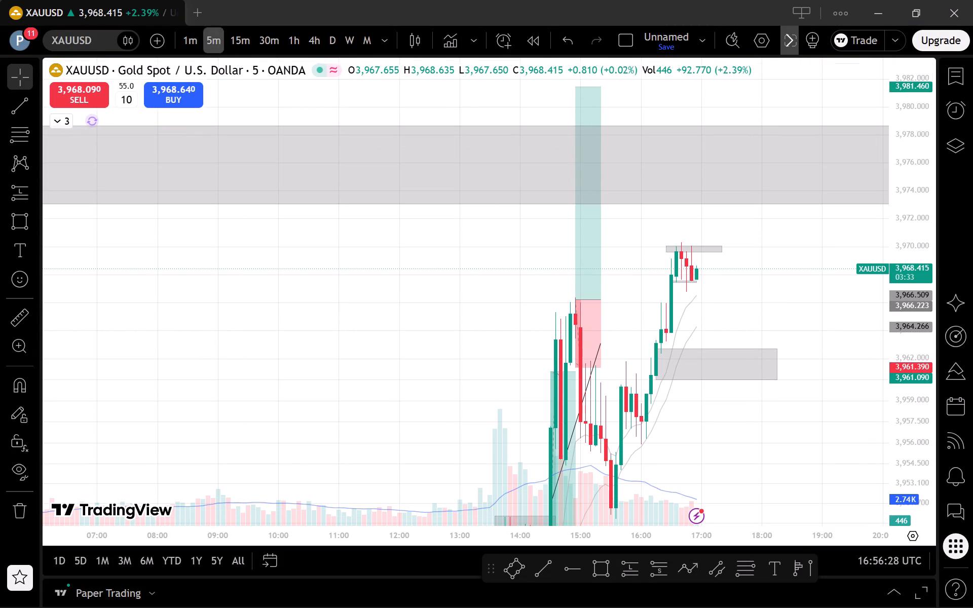
left_click(245, 43)
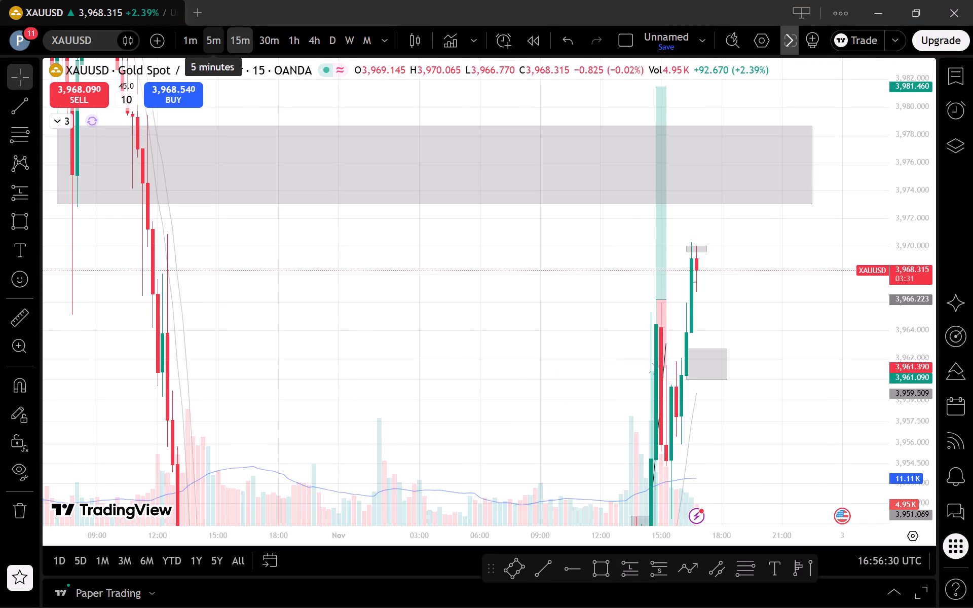
left_click(267, 39)
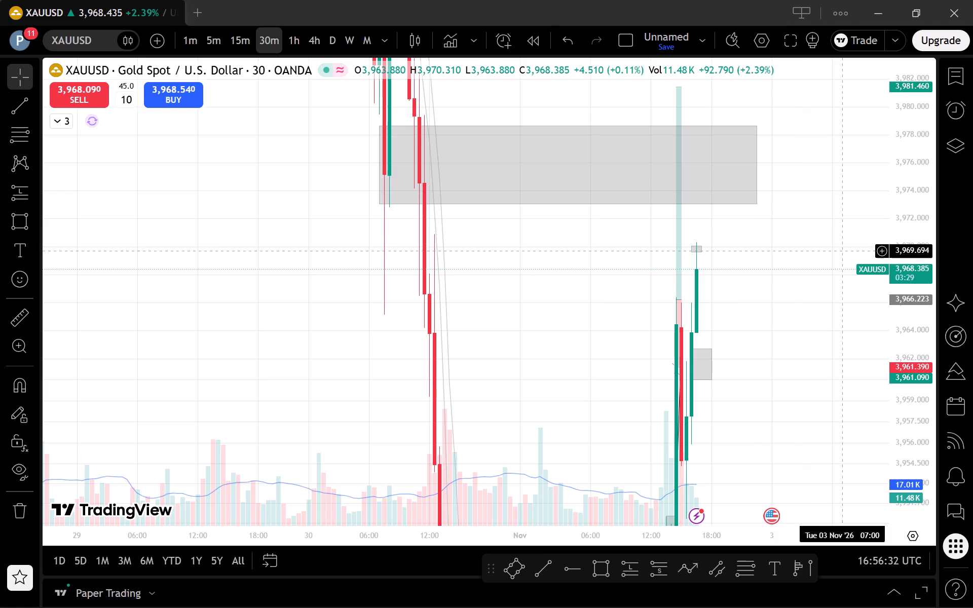
left_click(289, 41)
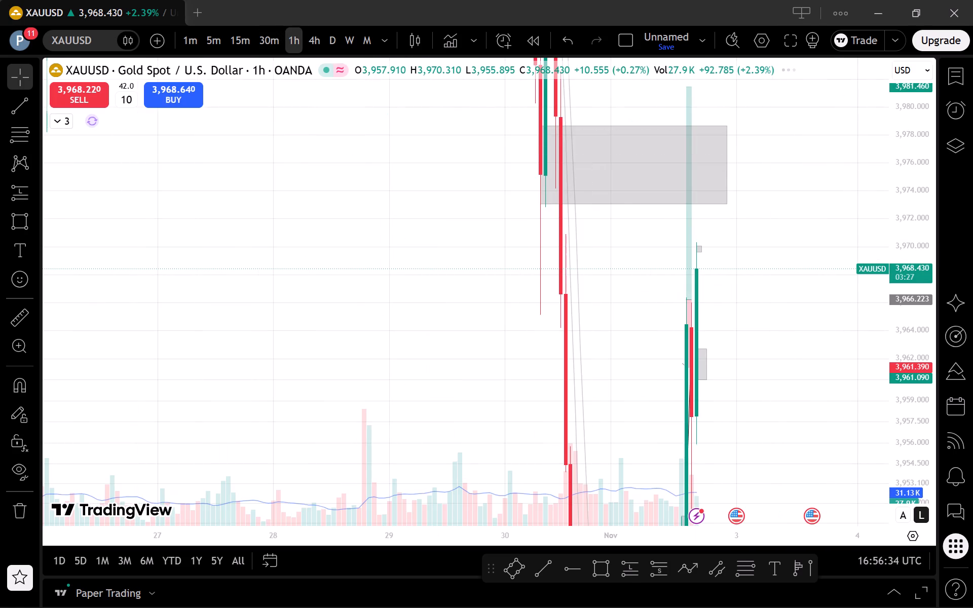
left_click_drag(913, 166, 917, 455)
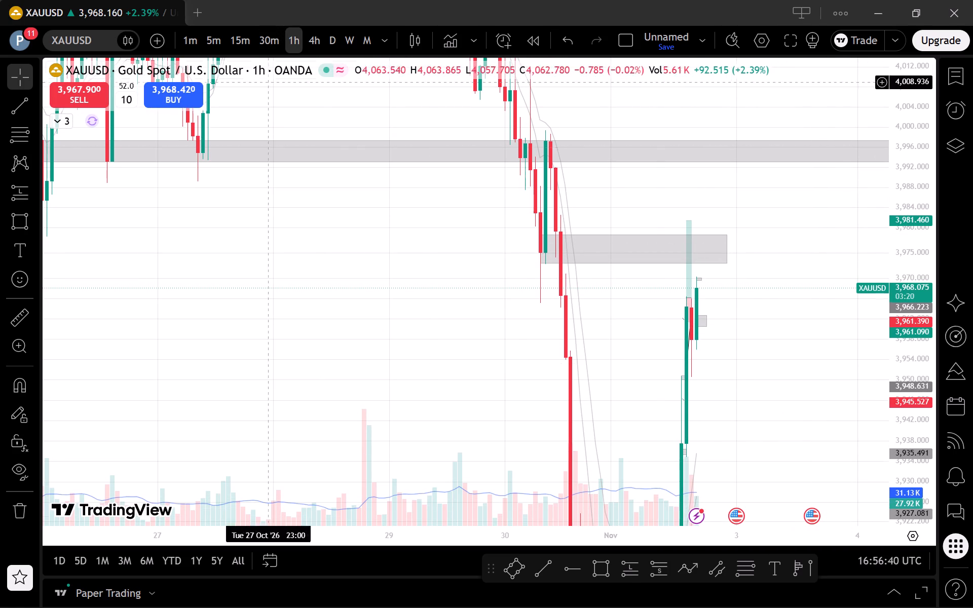
Check the latest candles against the thin zone at the consolidation lows on the 5-minute and 1-minute charts.
left_click(223, 46)
left_click_drag(916, 484, 930, 353)
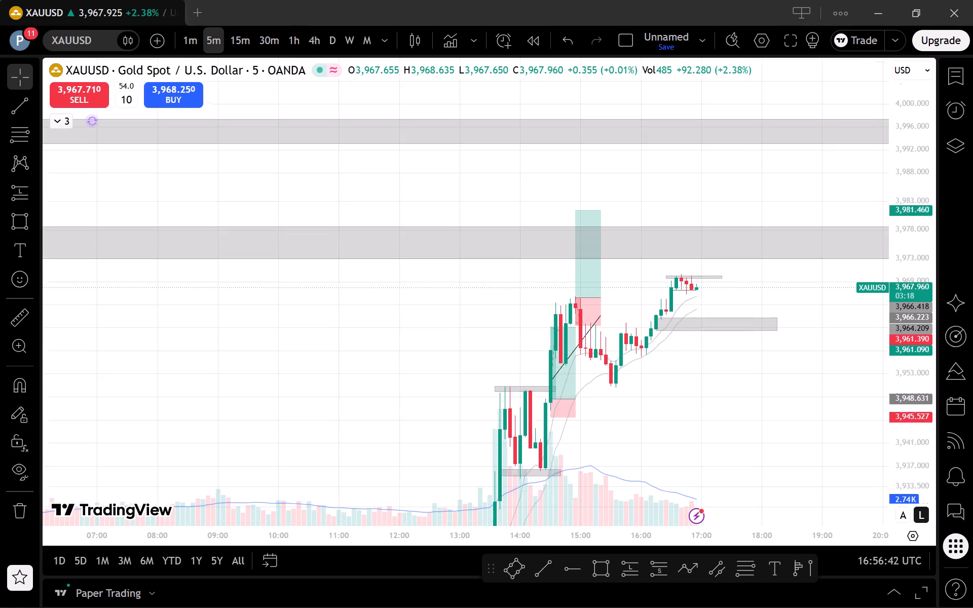
left_click_drag(930, 353, 905, 288)
left_click(199, 44)
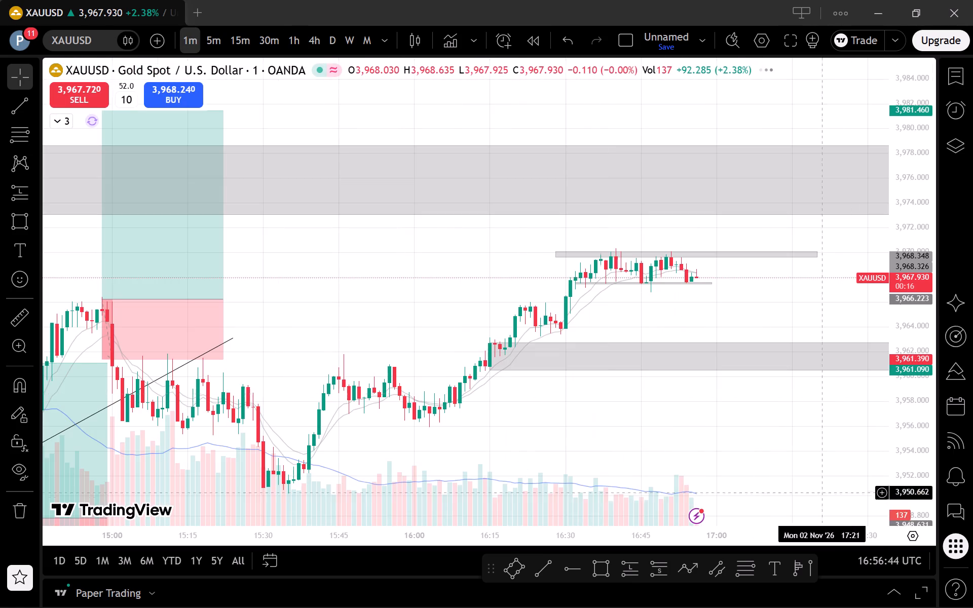
left_click_drag(929, 491, 892, 324)
scroll(772, 323, "up", 1)
left_click_drag(708, 346, 738, 364)
scroll(752, 374, "down", 1)
scroll(772, 377, "up", 1)
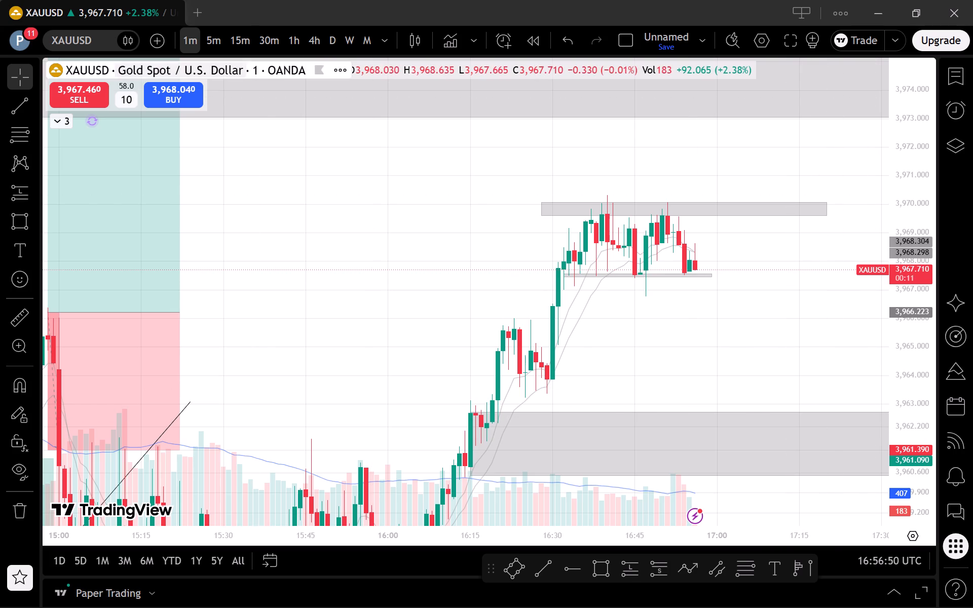
left_click(221, 37)
left_click(191, 43)
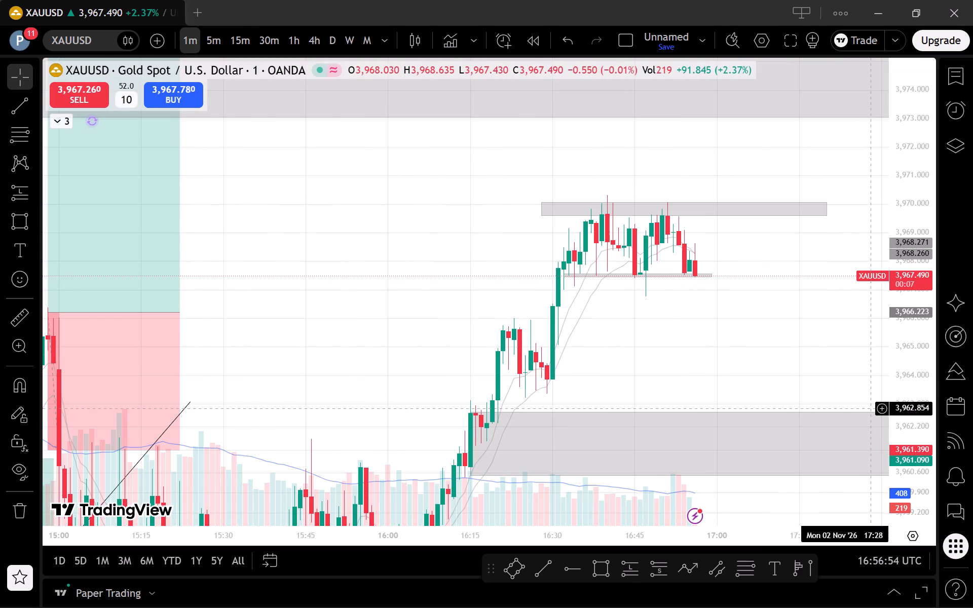
left_click_drag(930, 433, 908, 339)
left_click_drag(807, 304, 817, 362)
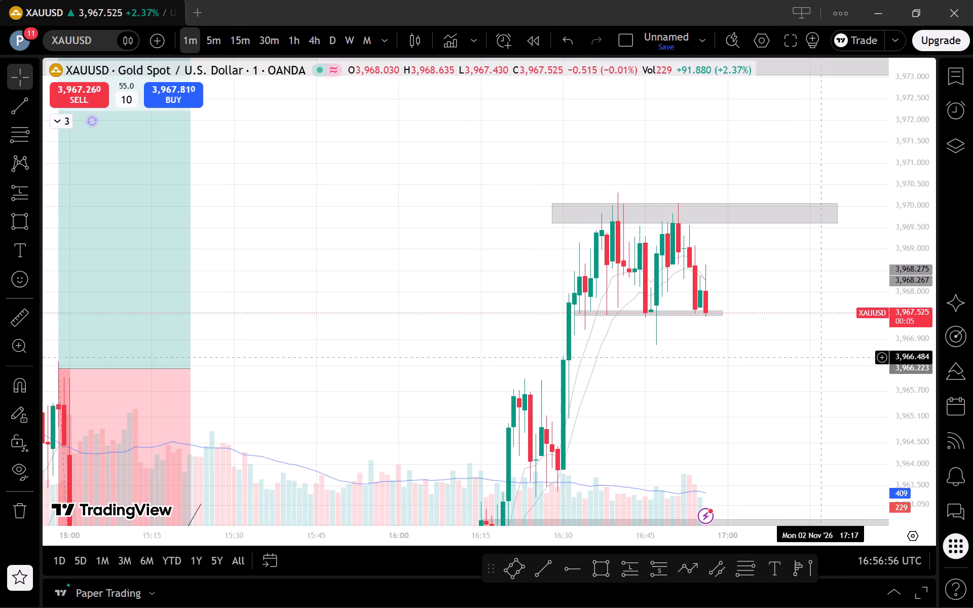
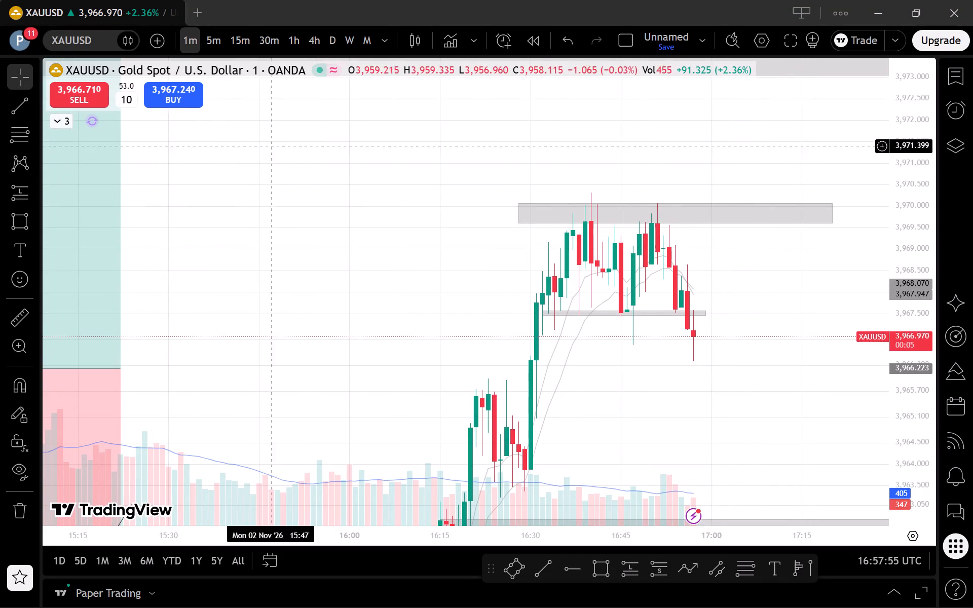
Review the break below the thin zone and the surrounding grey zones on the 1-minute, 5-minute and 15-minute charts.
left_click(221, 34)
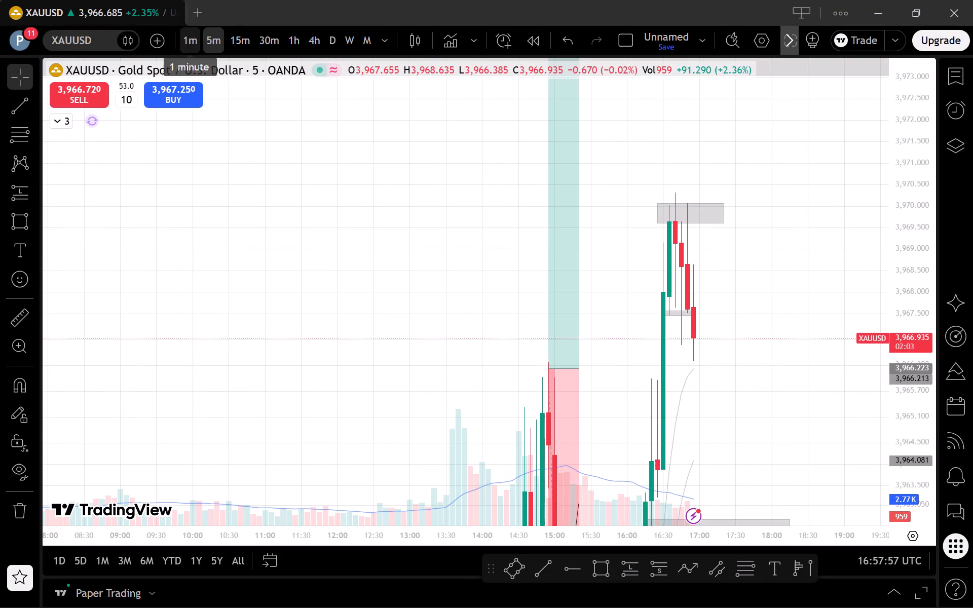
left_click(195, 42)
scroll(671, 411, "up", 1)
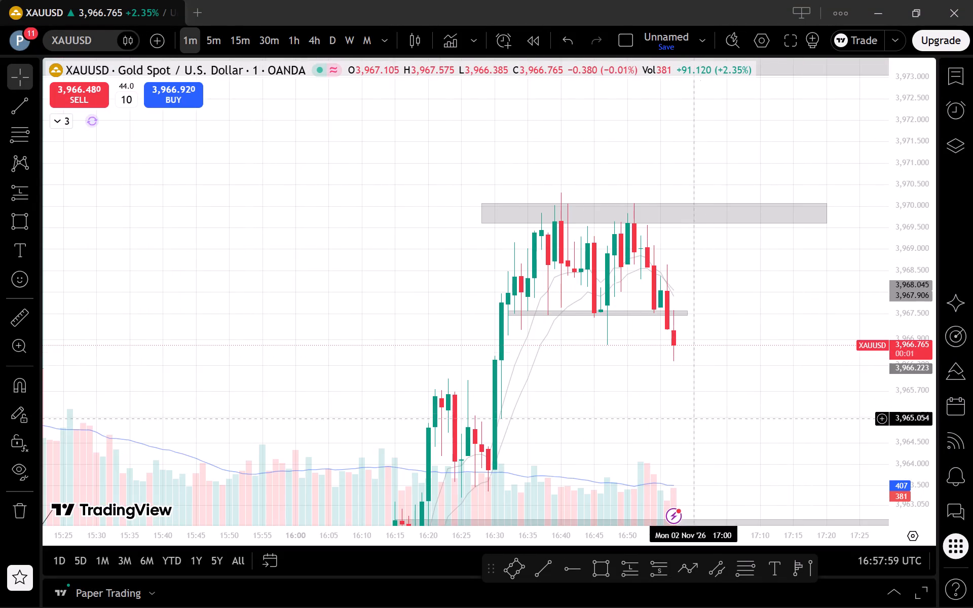
scroll(772, 397, "down", 1)
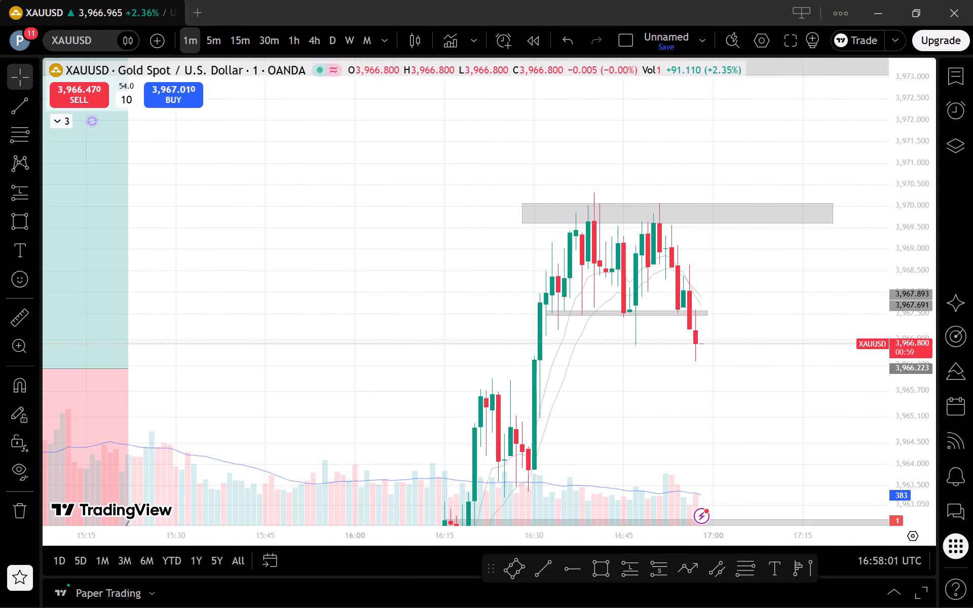
left_click(213, 36)
left_click_drag(919, 315, 928, 424)
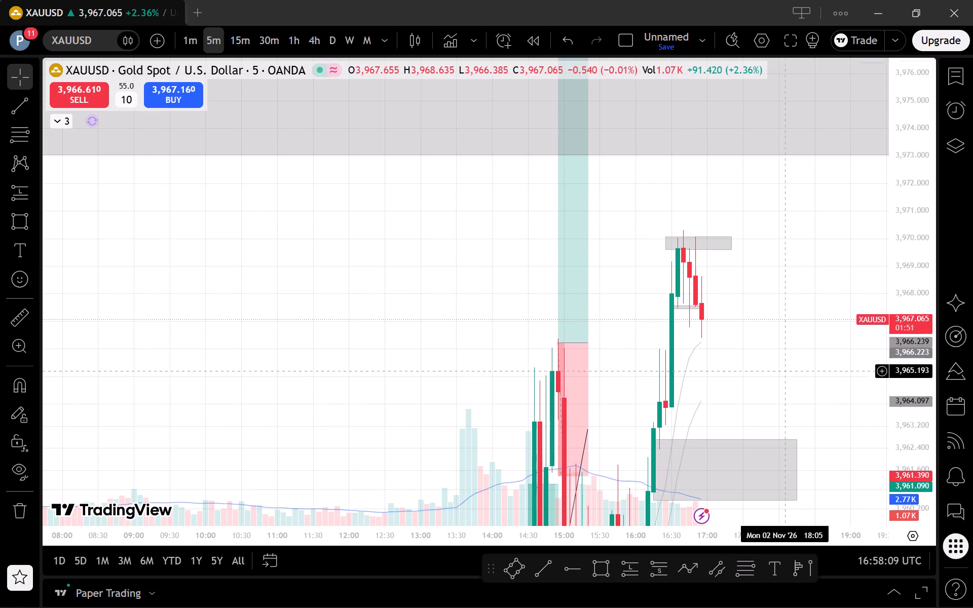
left_click(240, 42)
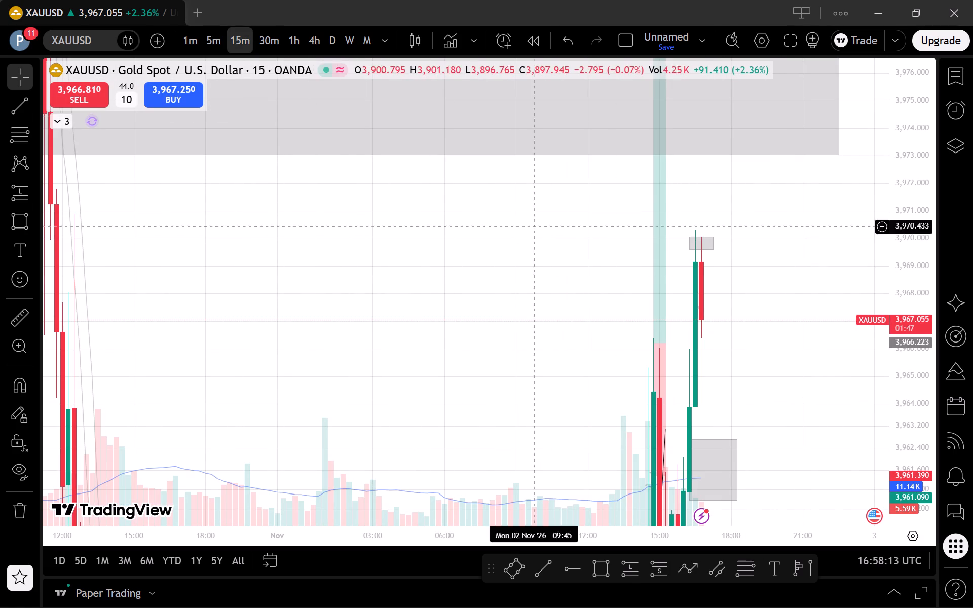
left_click_drag(913, 277, 927, 504)
left_click_drag(850, 451, 825, 405)
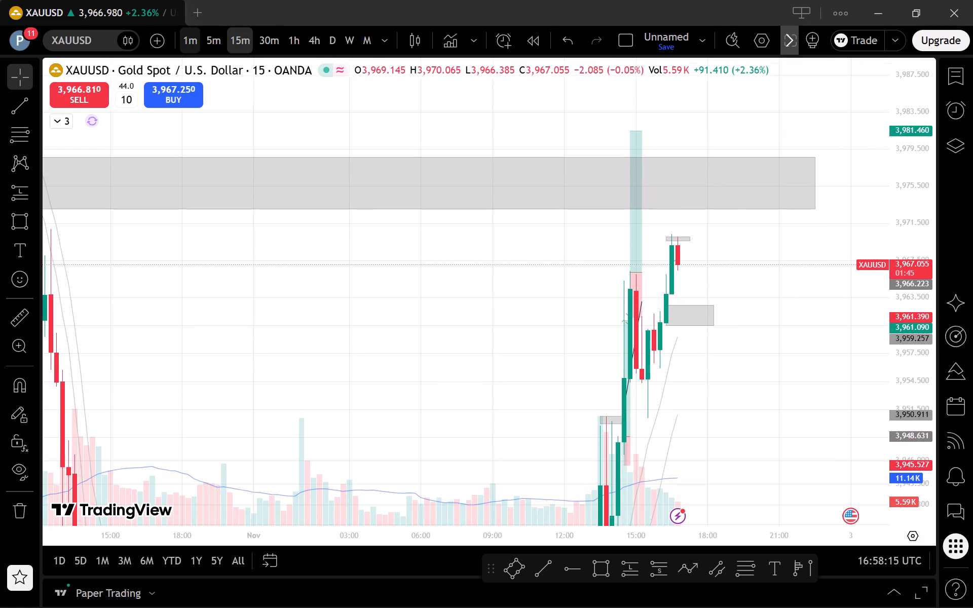
Place a short position on the 1-minute chart at 16:57 with entry 3,966.862 and its stop at 3,968.661.
left_click(189, 45)
left_click_drag(923, 477, 780, 184)
left_click_drag(764, 205, 765, 319)
scroll(778, 334, "down", 2)
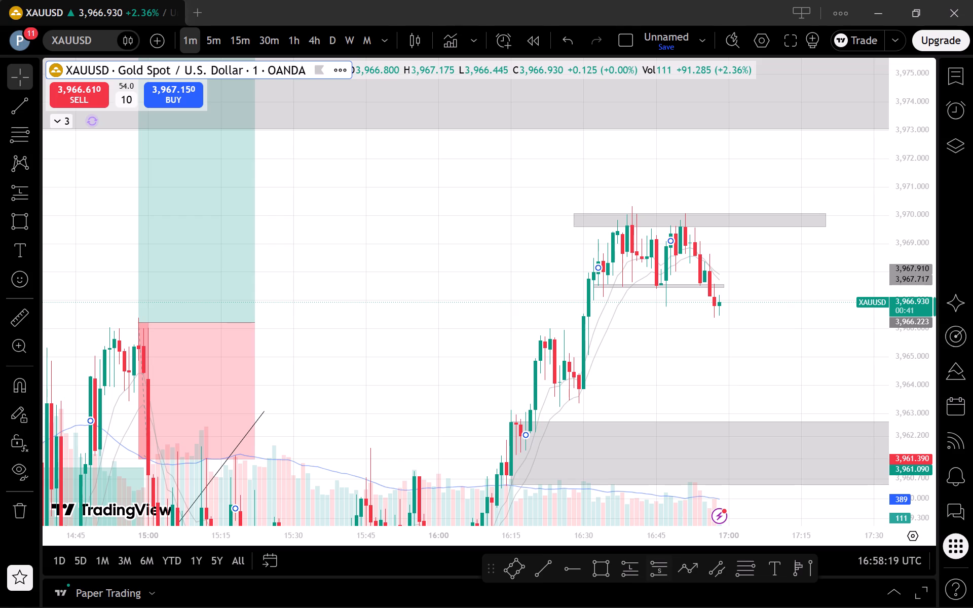
left_click(664, 566)
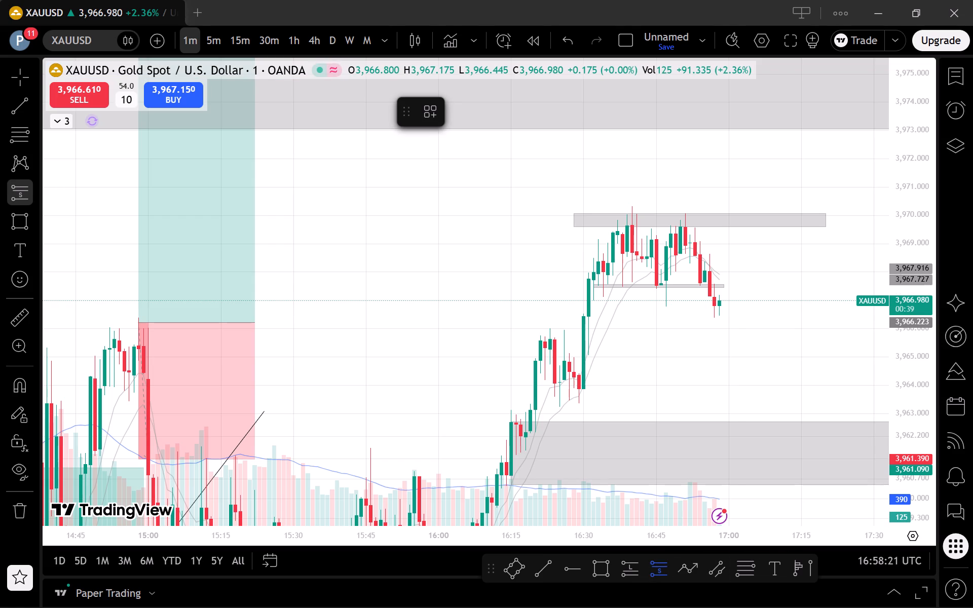
left_click(714, 305)
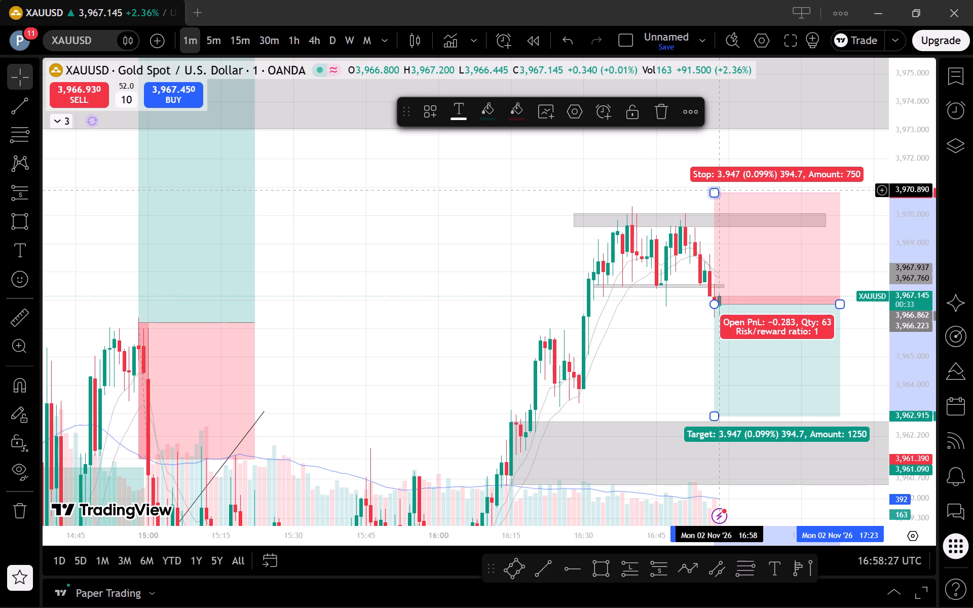
left_click_drag(717, 190, 806, 257)
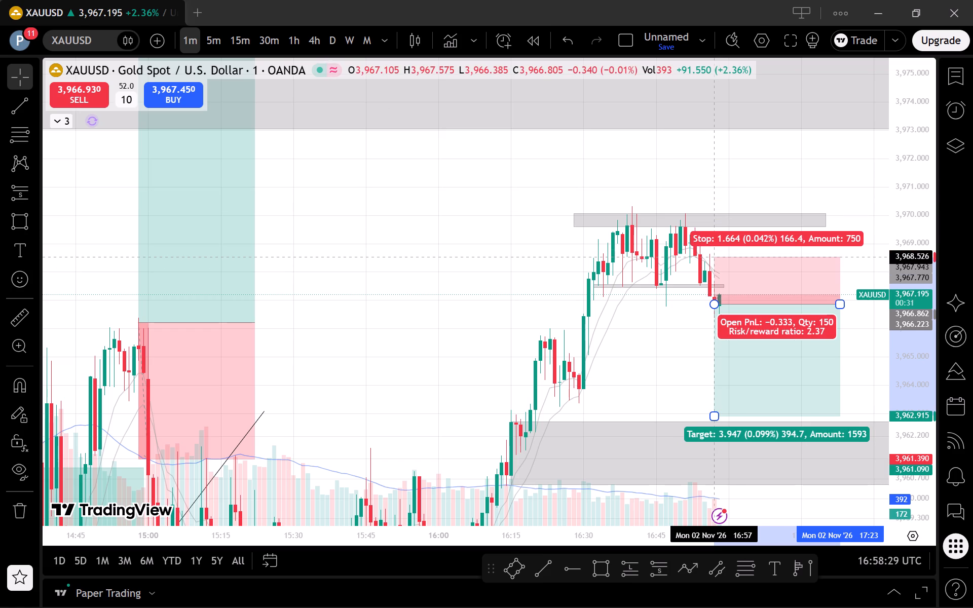
left_click_drag(806, 257, 824, 252)
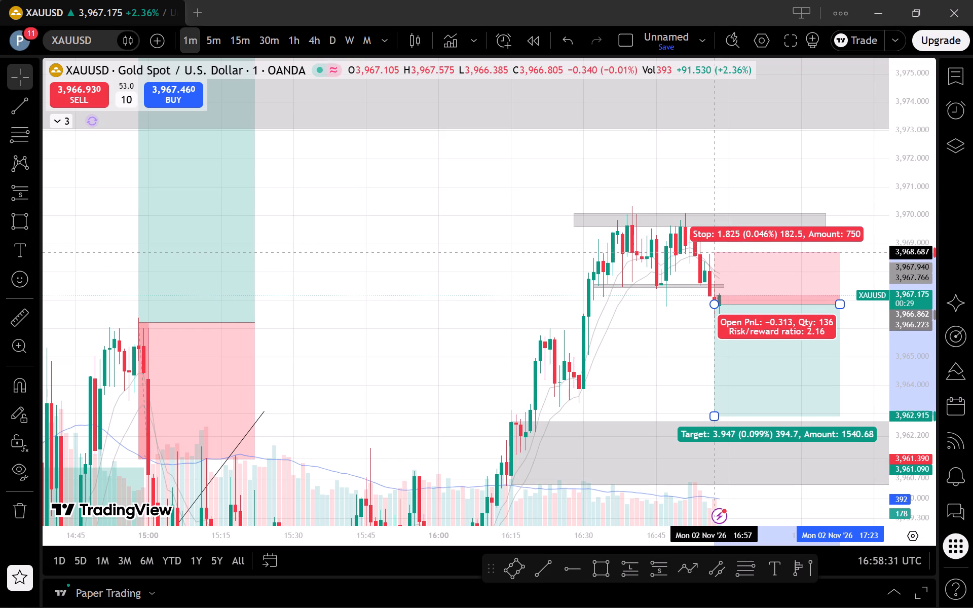
left_click_drag(824, 252, 834, 253)
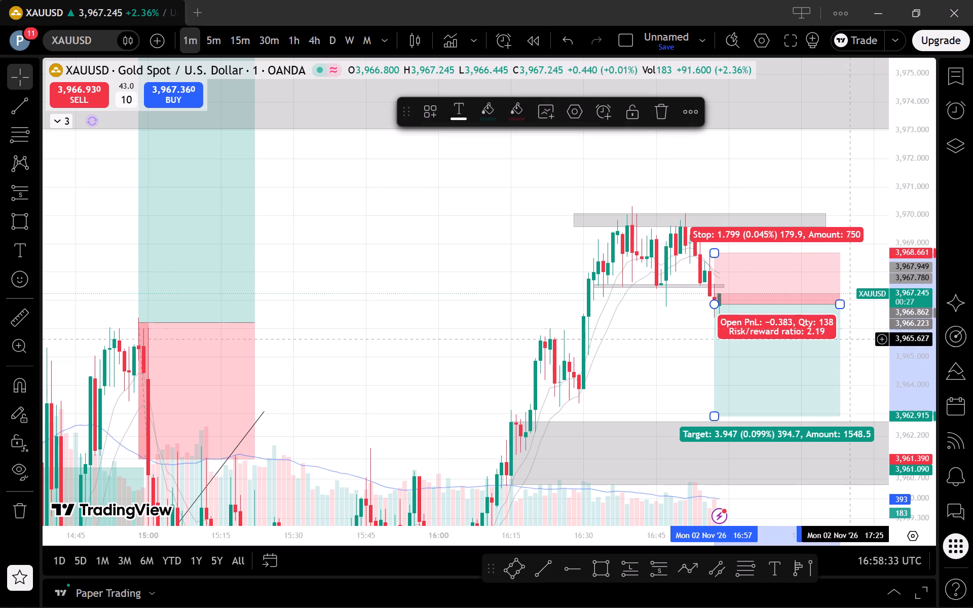
Lower the short position's target to 3,961.390, inside the grey retracement zone.
left_click_drag(865, 355, 849, 323)
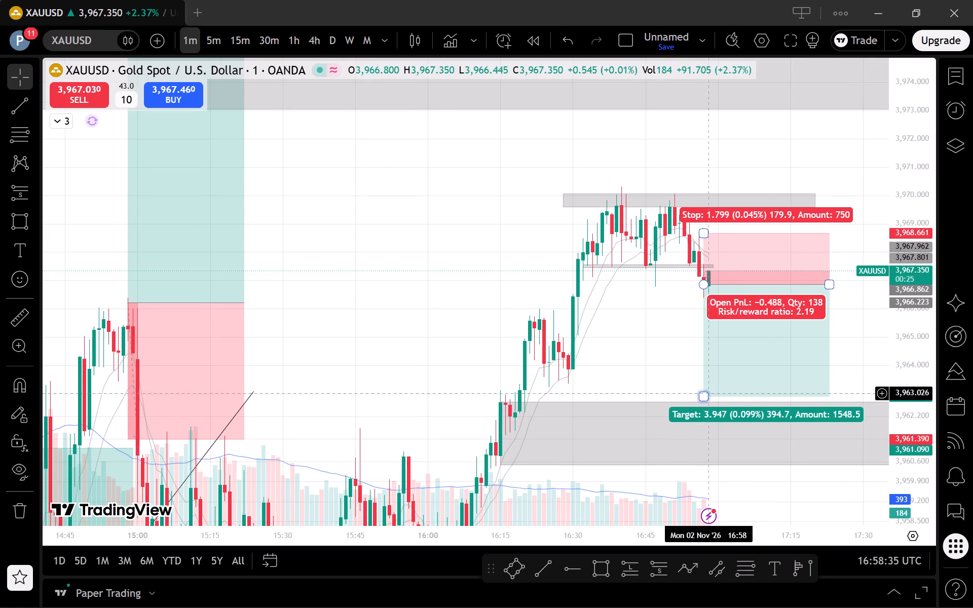
left_click_drag(700, 397, 766, 435)
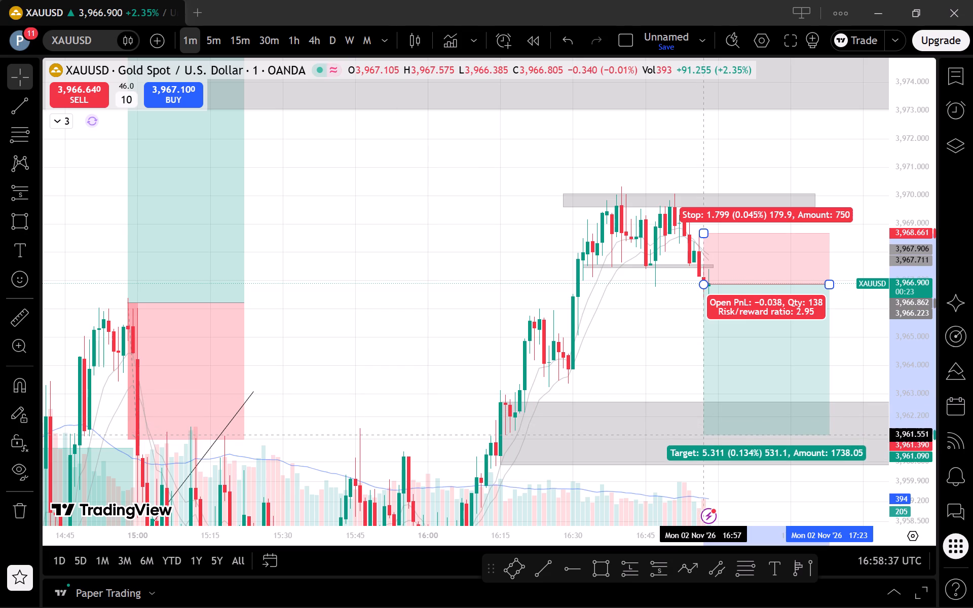
left_click_drag(766, 435, 776, 440)
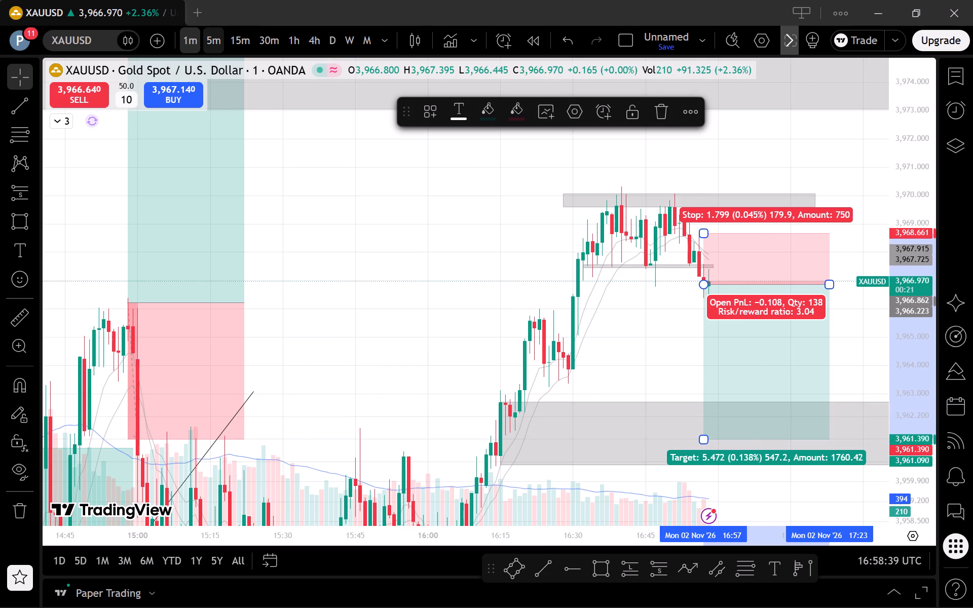
Extend the short position's time span to 17:45 on the 5-minute chart.
left_click(208, 40)
scroll(407, 308, "up", 1)
left_click(758, 340)
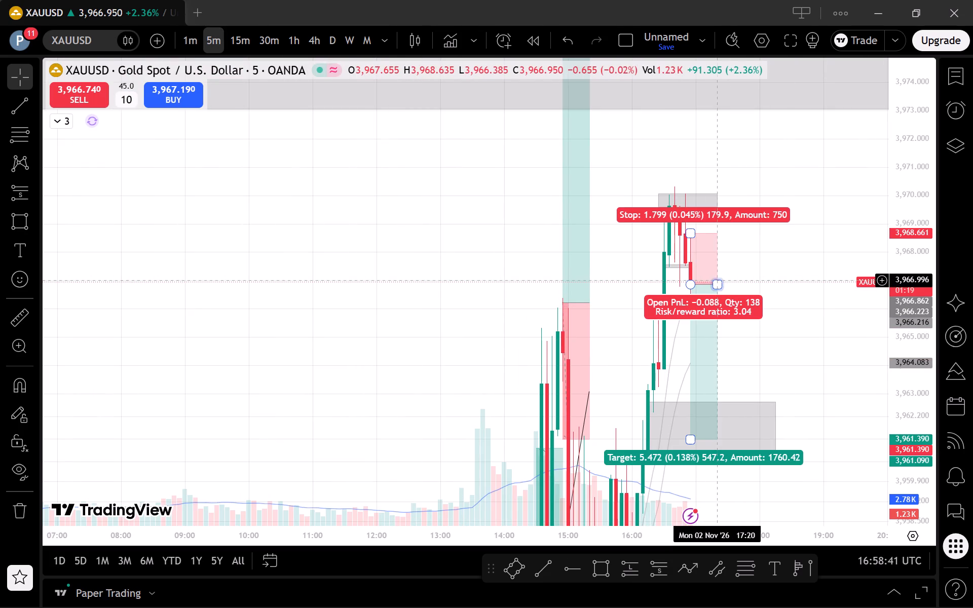
left_click_drag(715, 281, 744, 281)
left_click(762, 297)
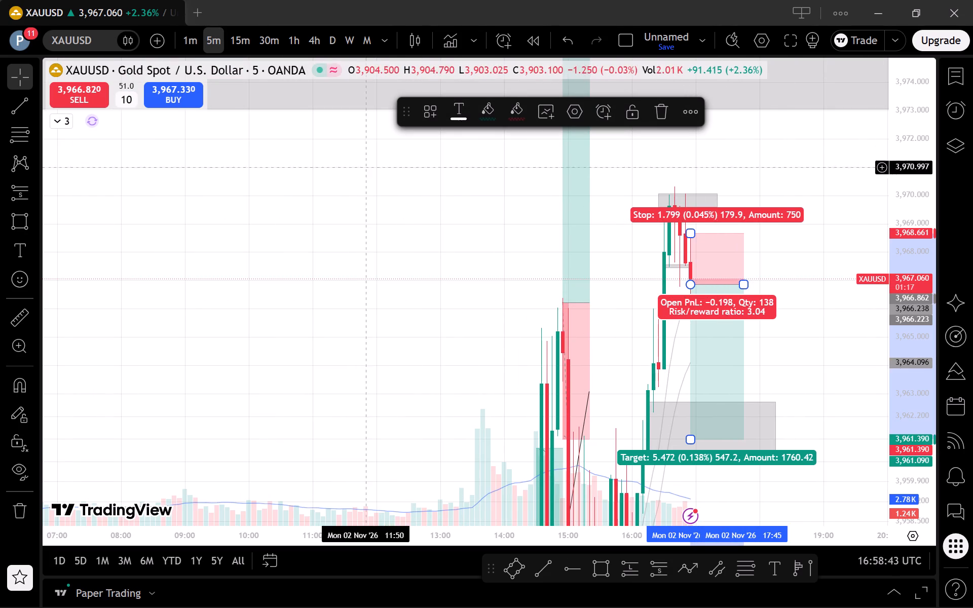
left_click(372, 202)
Examine the short position against the latest candles and the marked zones on the 1-minute chart.
left_click(184, 36)
scroll(684, 364, "down", 1)
left_click_drag(626, 365, 503, 383)
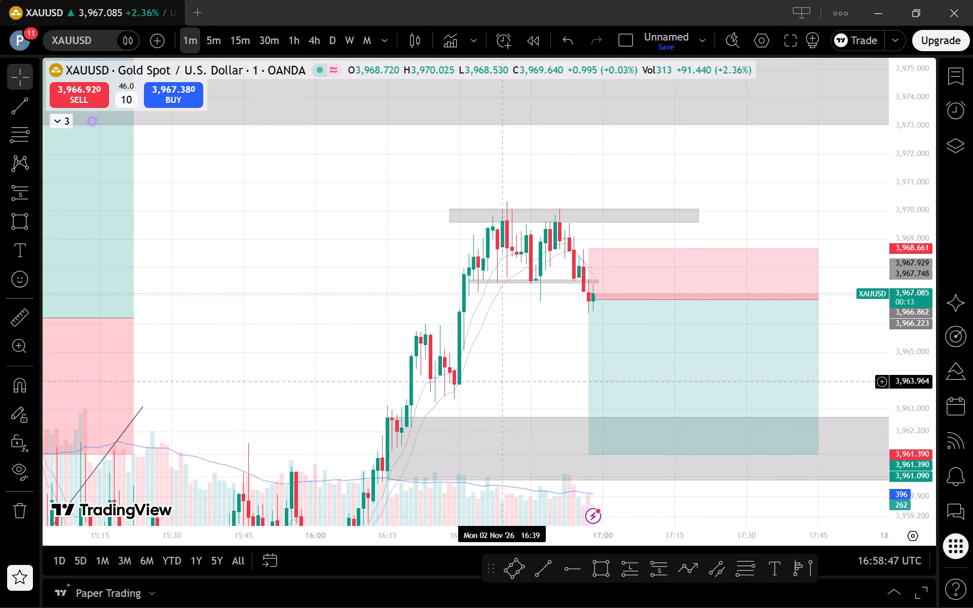
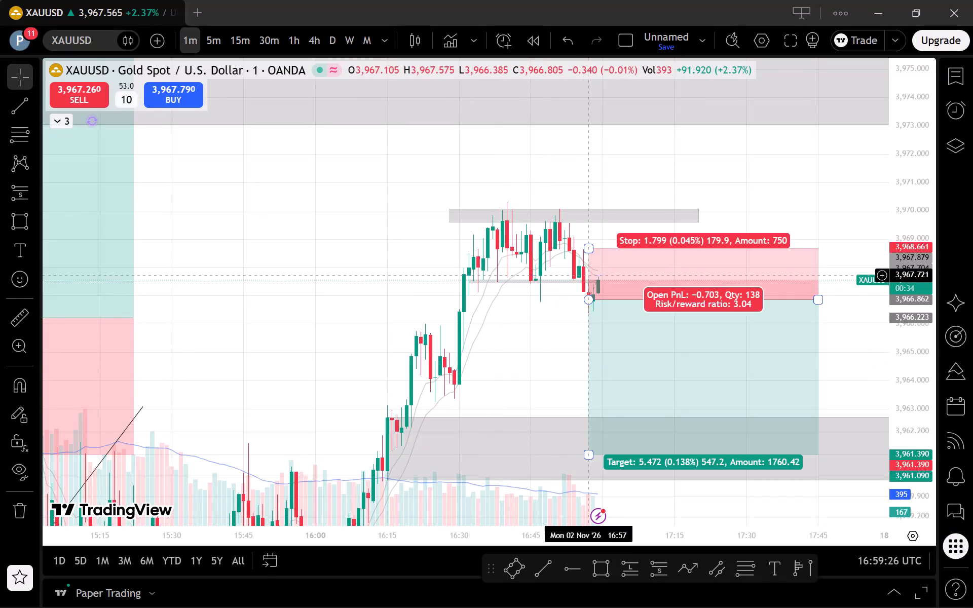
Lower the short position's stop to 3,968.473 on the 1-minute chart.
left_click_drag(593, 248, 610, 254)
left_click(492, 367)
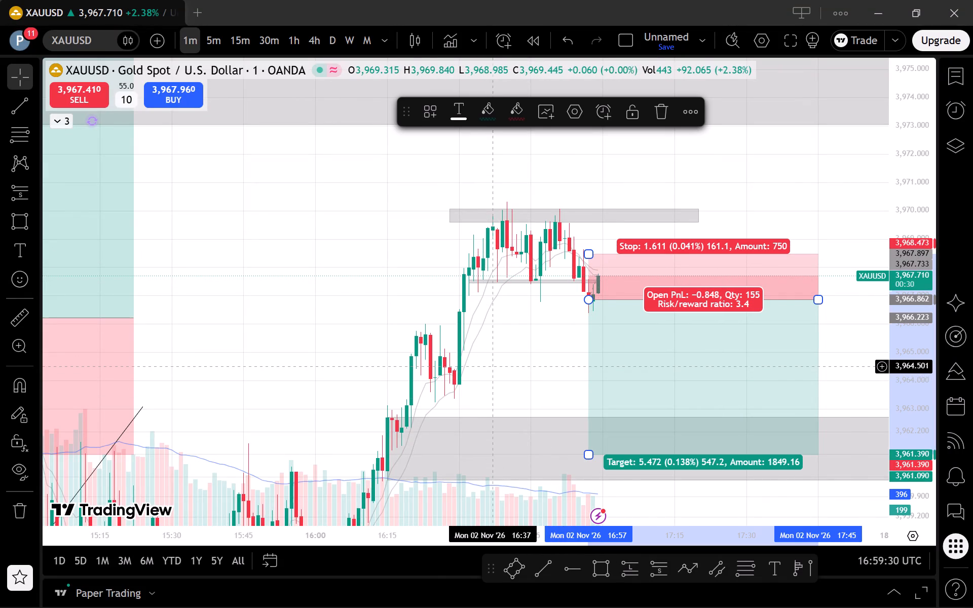
Shorten the short position's time span to end at 17:20 on the 5-minute chart.
scroll(594, 359, "down", 1)
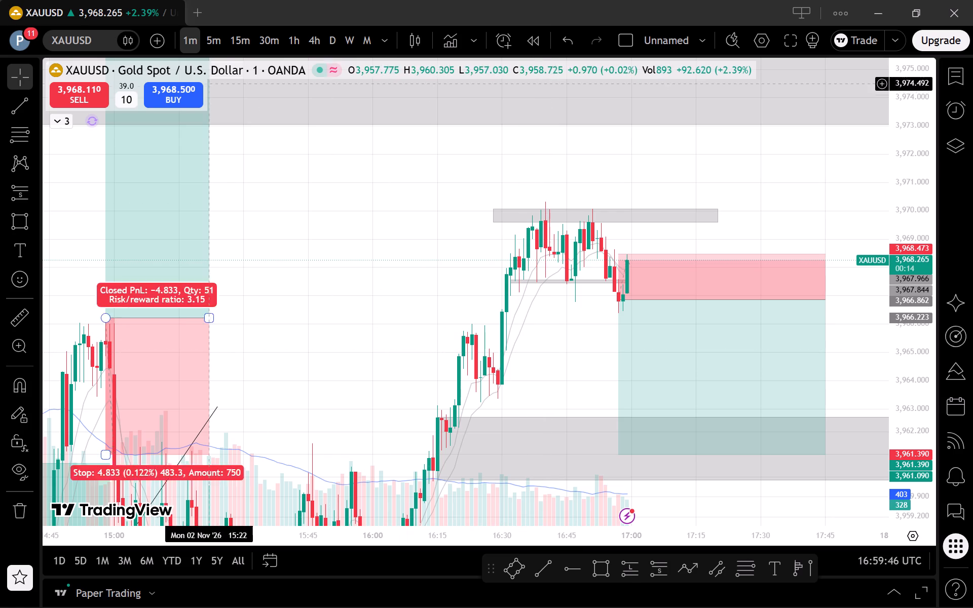
left_click(208, 37)
left_click_drag(916, 263, 909, 451)
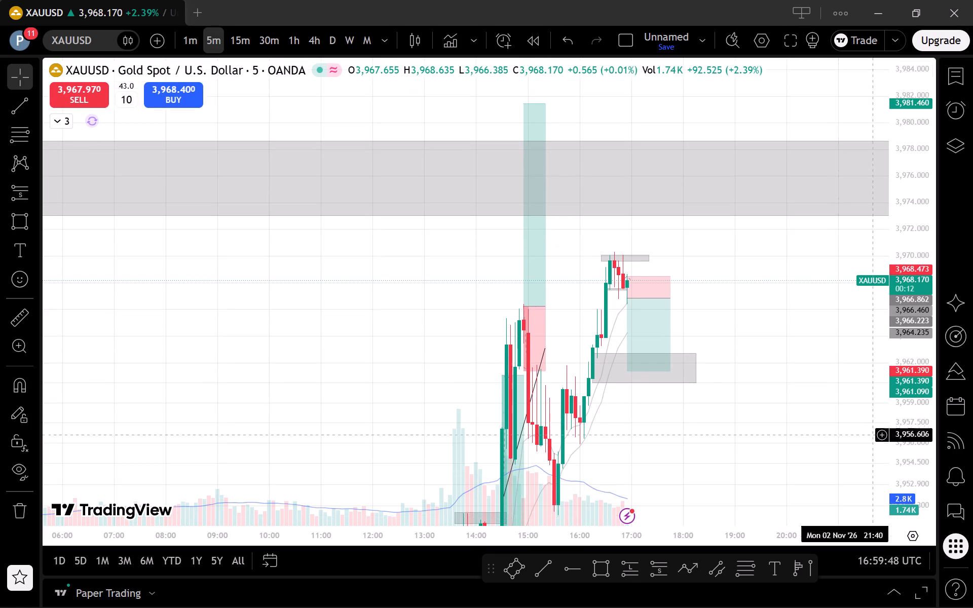
scroll(824, 423, "up", 1)
left_click(242, 42)
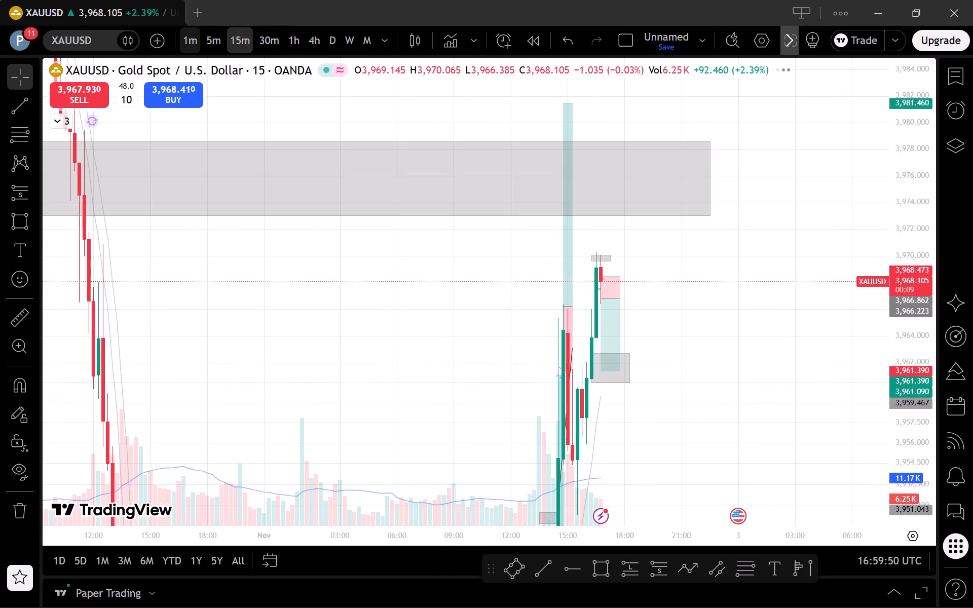
left_click(209, 36)
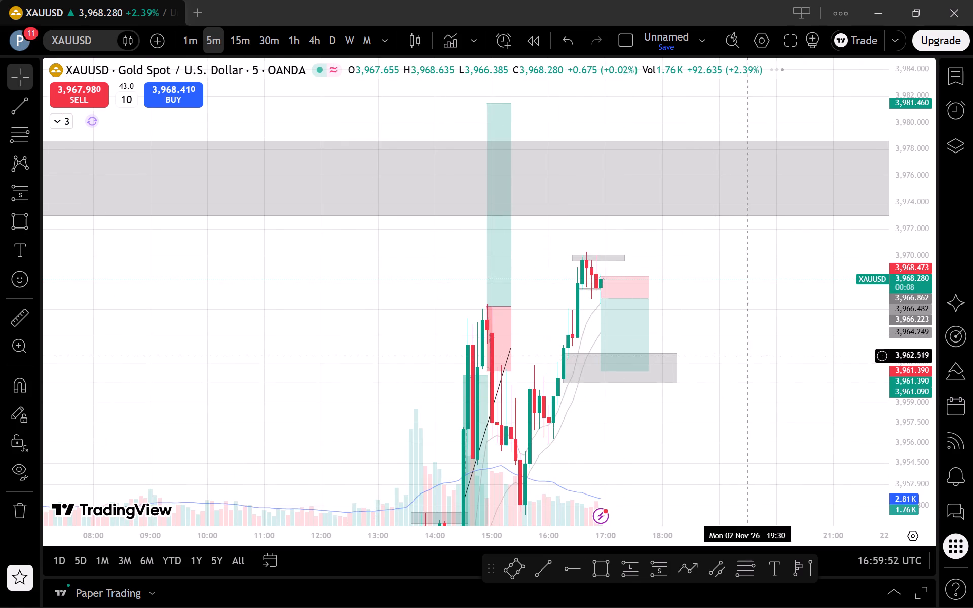
scroll(778, 378, "down", 1)
scroll(818, 406, "up", 1)
left_click_drag(788, 434, 816, 441)
left_click_drag(799, 436, 850, 448)
left_click_drag(717, 310, 698, 313)
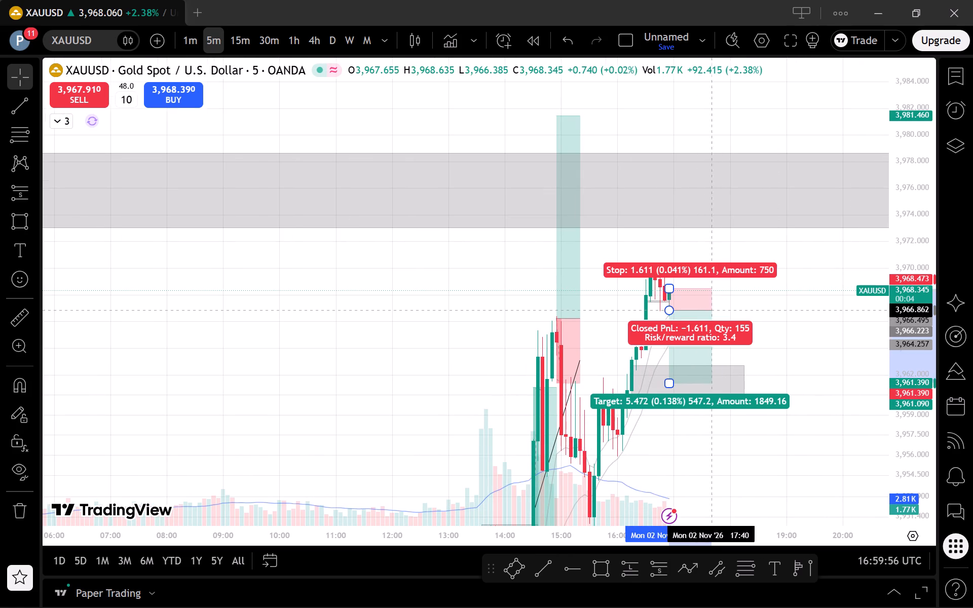
left_click_drag(698, 313, 692, 313)
Examine the shortened short position against the latest candles on the 1-minute chart, dismissing the advert.
left_click(191, 40)
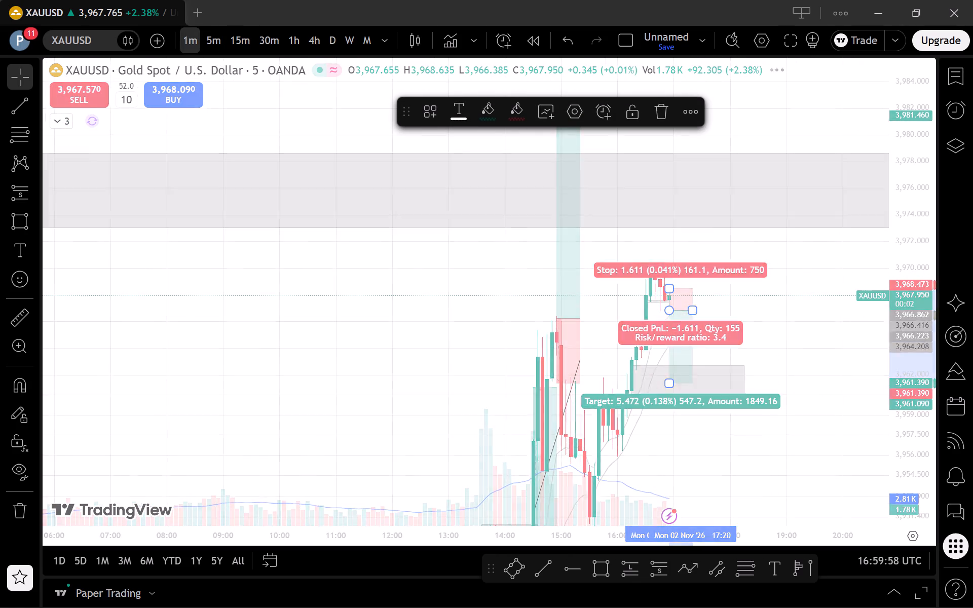
left_click(765, 460)
scroll(885, 473, "down", 1)
left_click_drag(915, 474, 890, 341)
left_click_drag(847, 324, 839, 337)
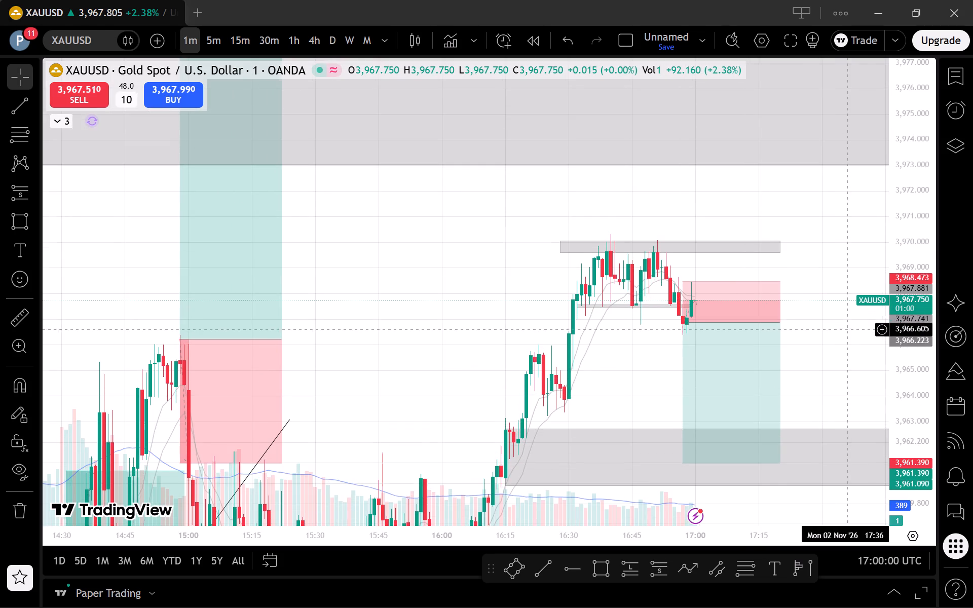
left_click_drag(839, 337, 825, 338)
scroll(850, 364, "up", 1)
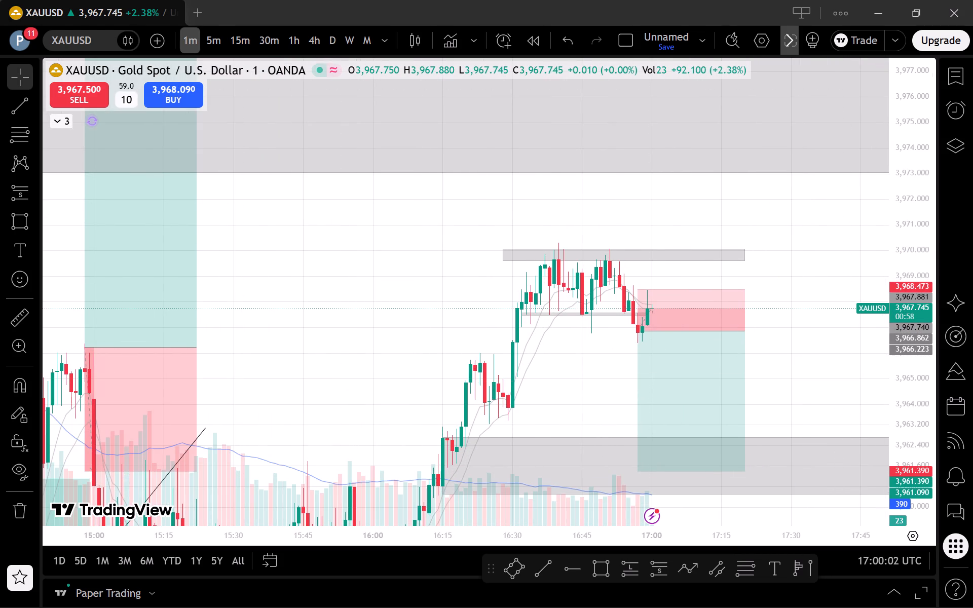
left_click(209, 42)
left_click(198, 47)
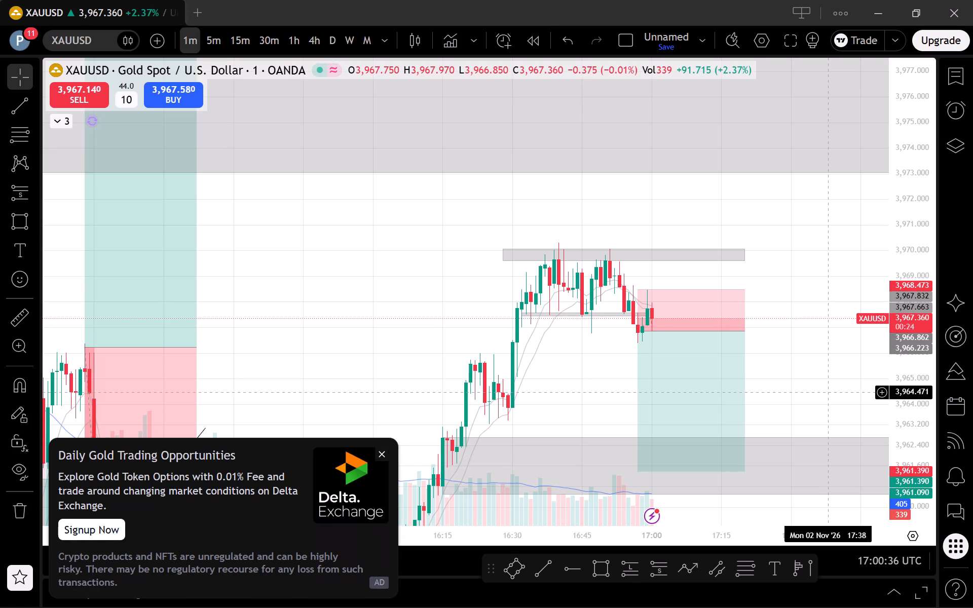
left_click(388, 450)
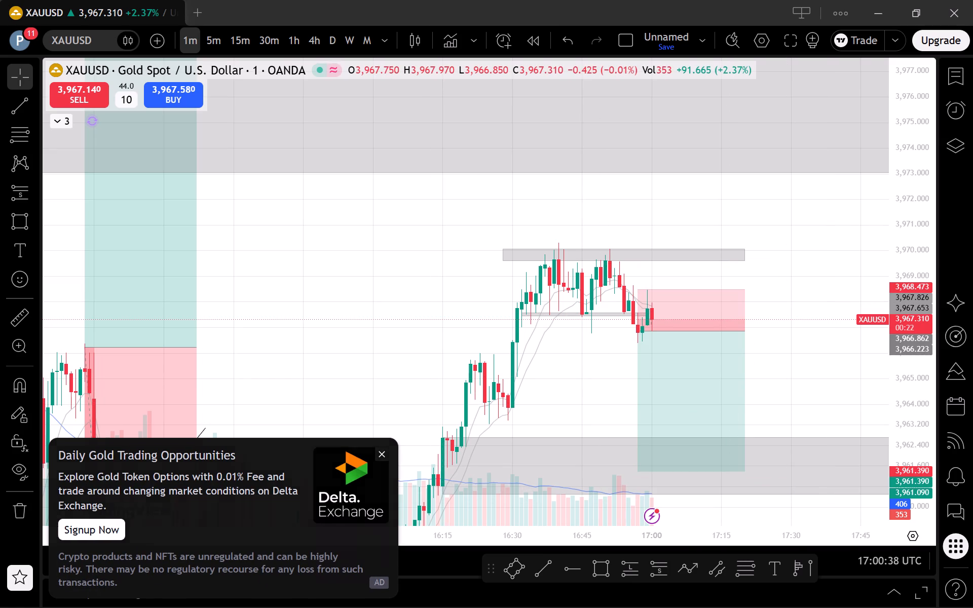
Examine price against the higher grey zones on the 5-minute and 1-hour charts.
left_click(204, 42)
scroll(707, 290, "up", 1)
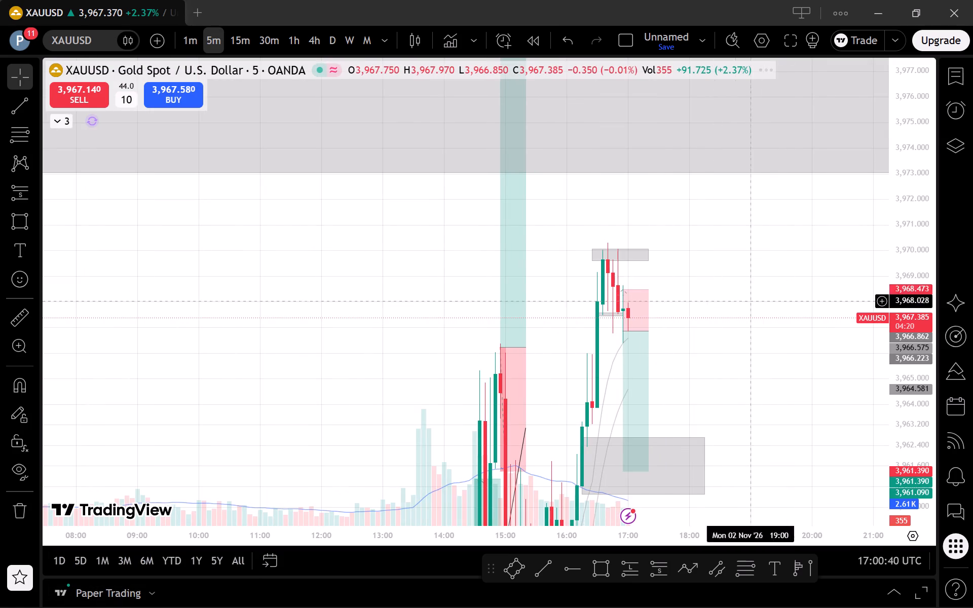
left_click_drag(912, 315, 924, 447)
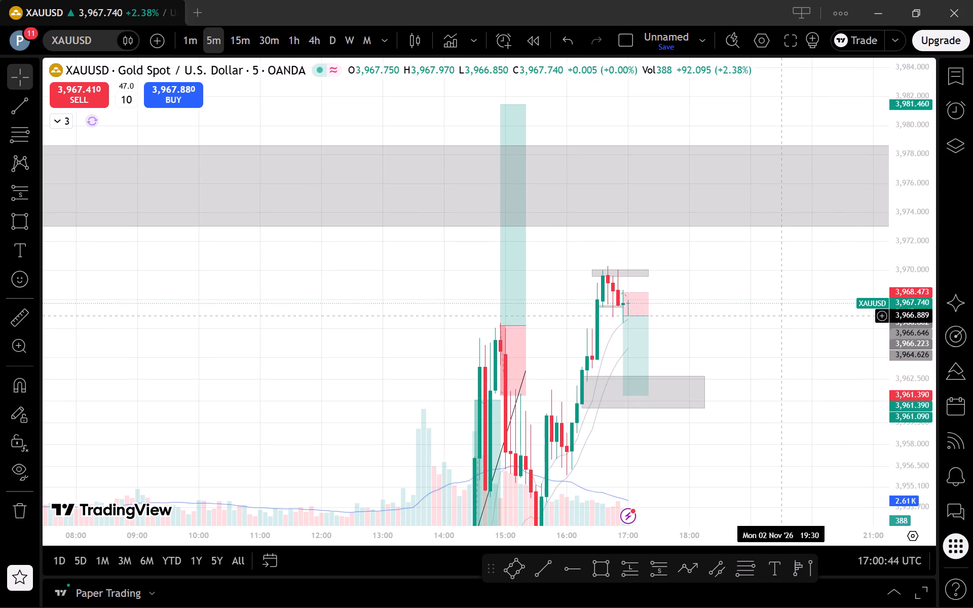
left_click(250, 35)
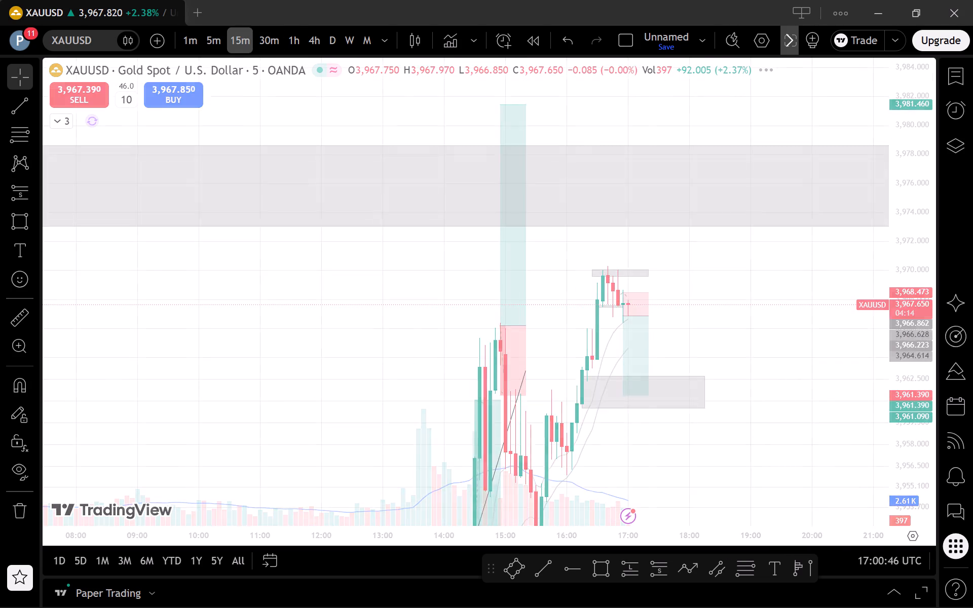
left_click_drag(288, 37, 295, 42)
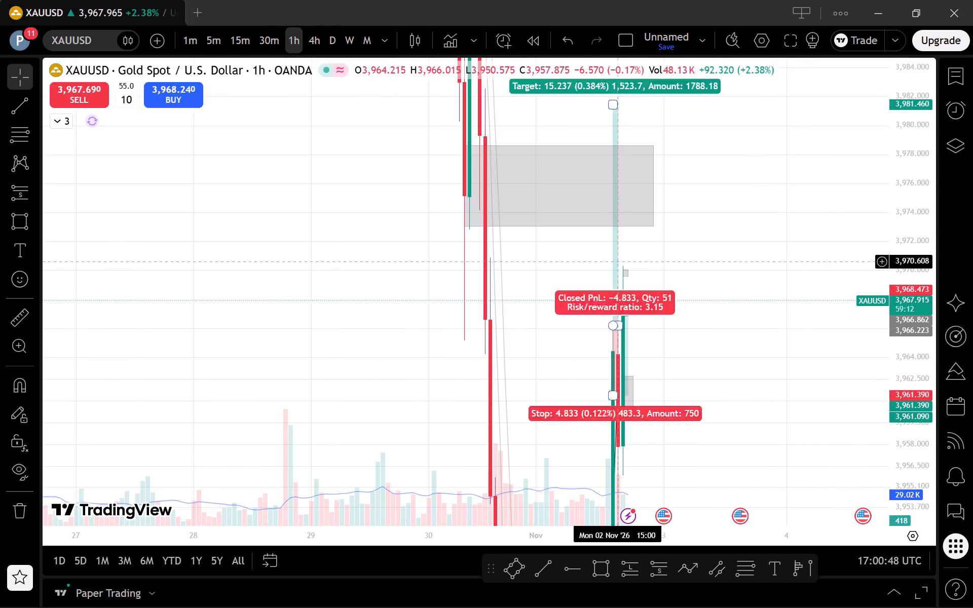
left_click_drag(918, 259, 900, 479)
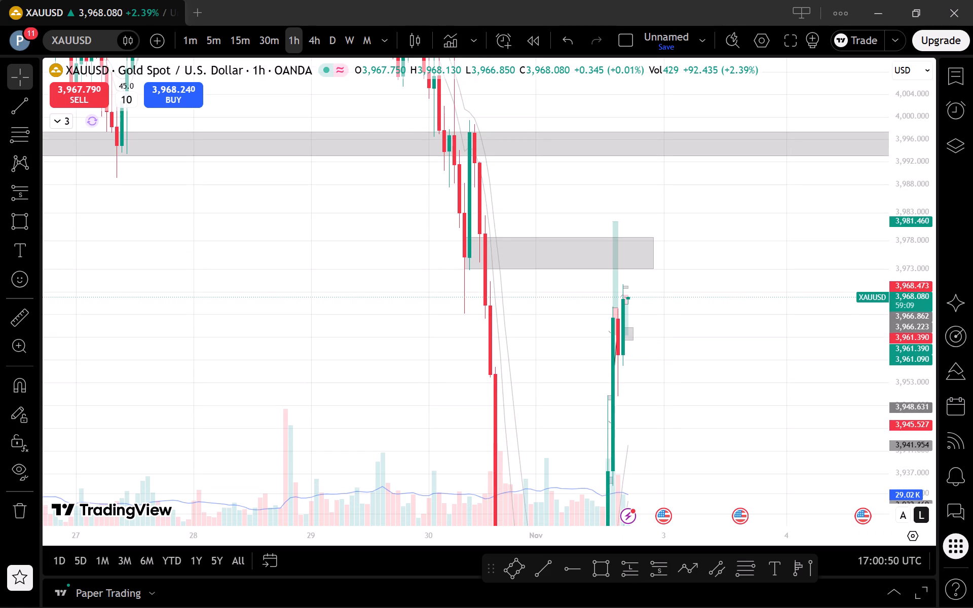
left_click_drag(900, 479, 901, 471)
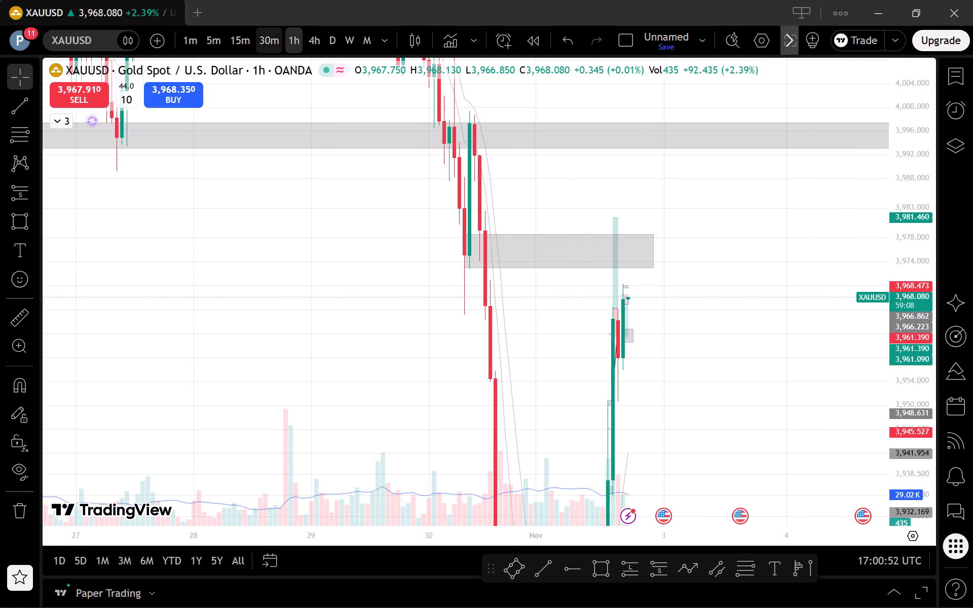
Examine the short position and the surrounding grey zones on the 5-minute chart.
left_click(260, 43)
left_click(231, 42)
left_click(213, 40)
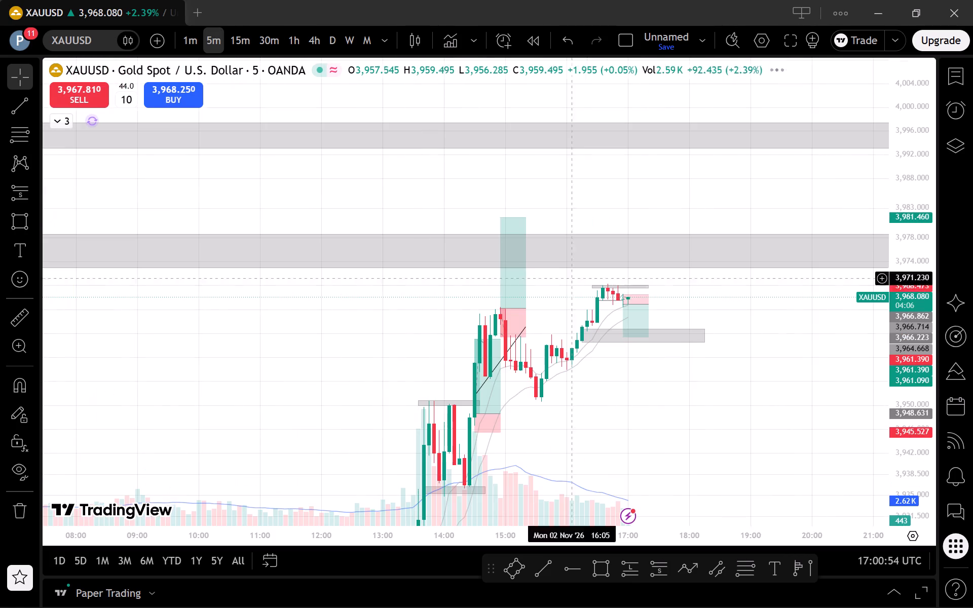
left_click_drag(902, 480, 873, 225)
scroll(805, 325, "up", 1)
left_click_drag(769, 359, 804, 354)
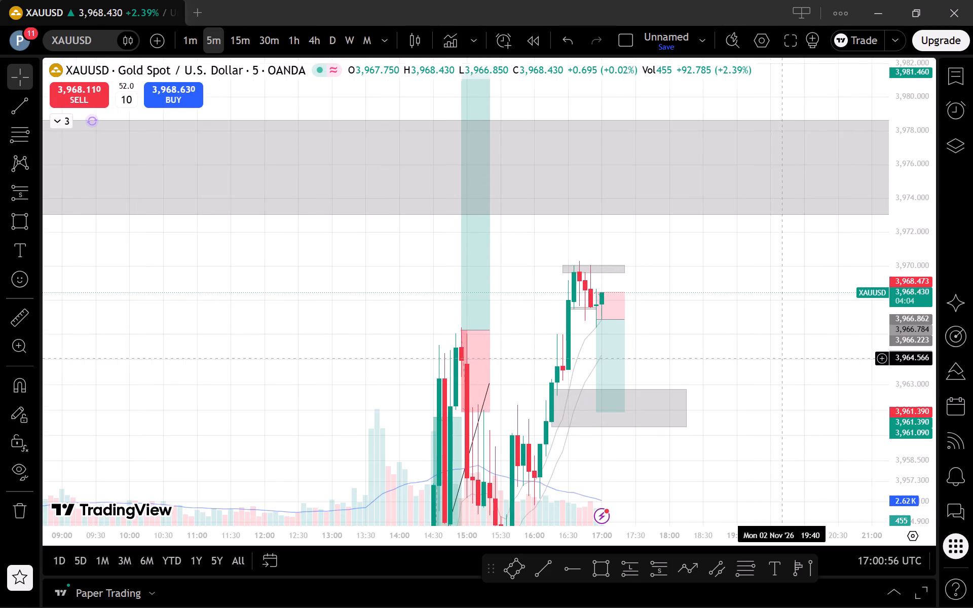
left_click_drag(804, 354, 806, 355)
left_click_drag(790, 350, 821, 351)
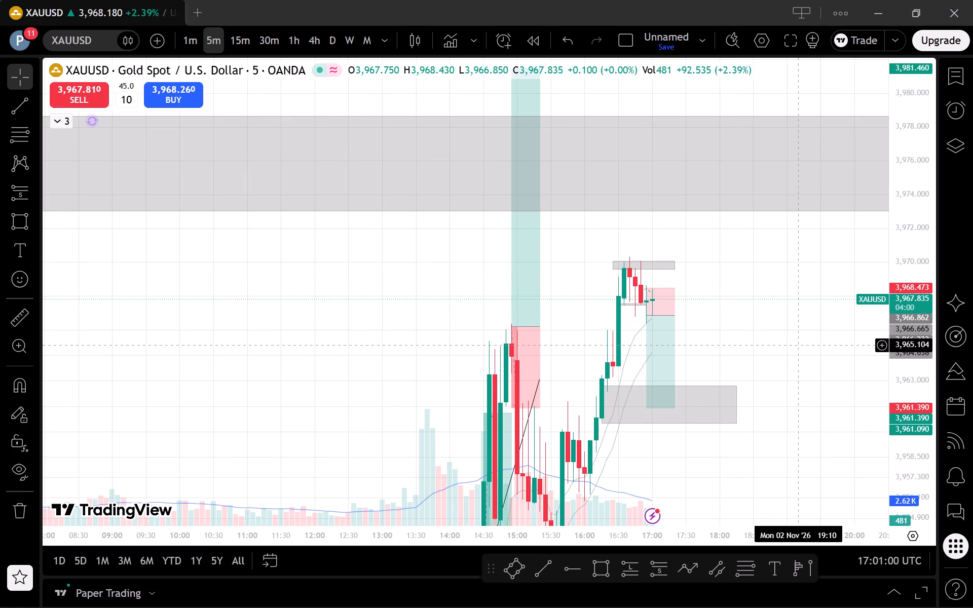
scroll(819, 360, "up", 1)
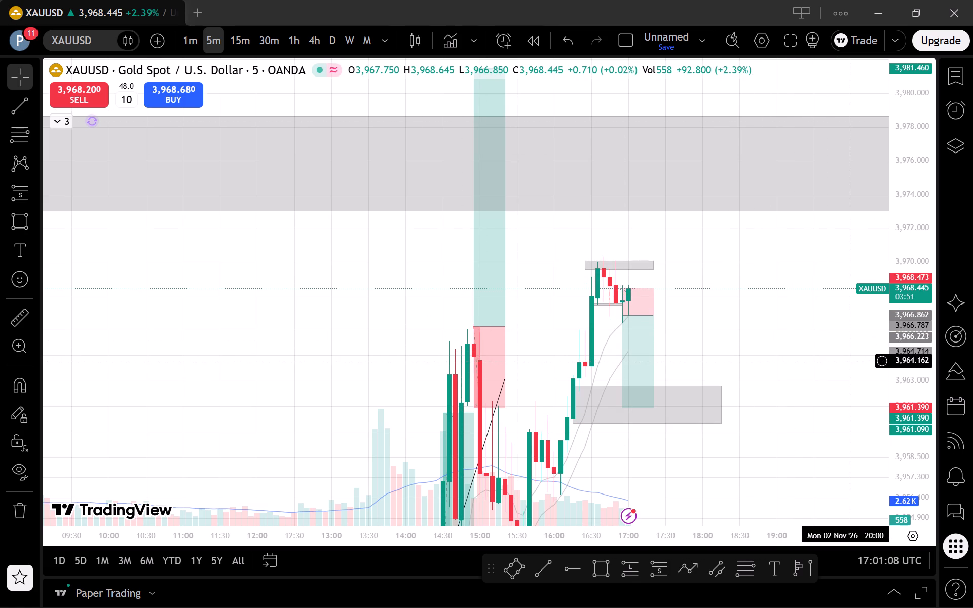
Compare the latest price move with the short position's stop and the consolidation-high zone on the 1-minute and 5-minute charts.
left_click(193, 40)
scroll(685, 379, "down", 2)
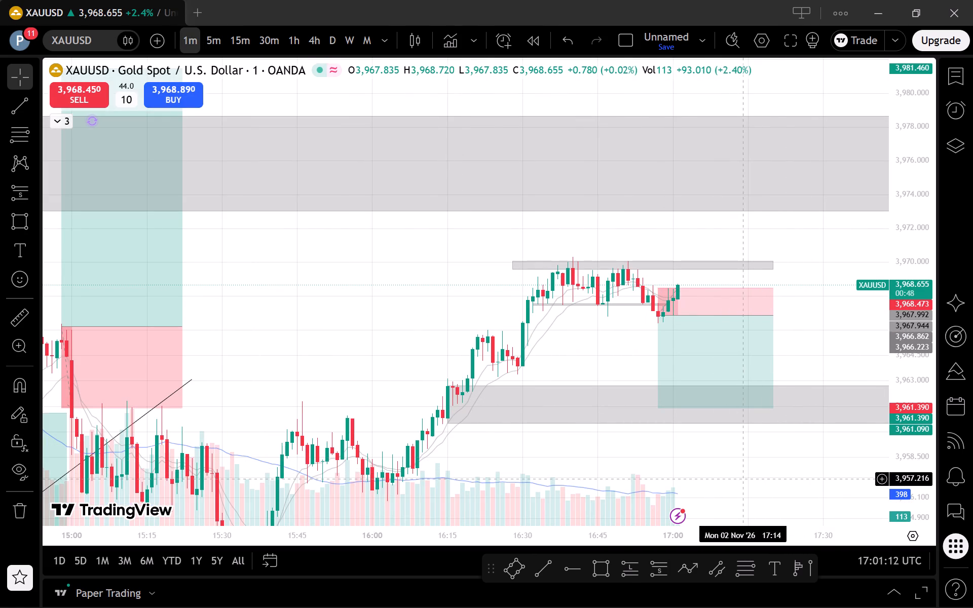
left_click_drag(922, 489, 919, 438)
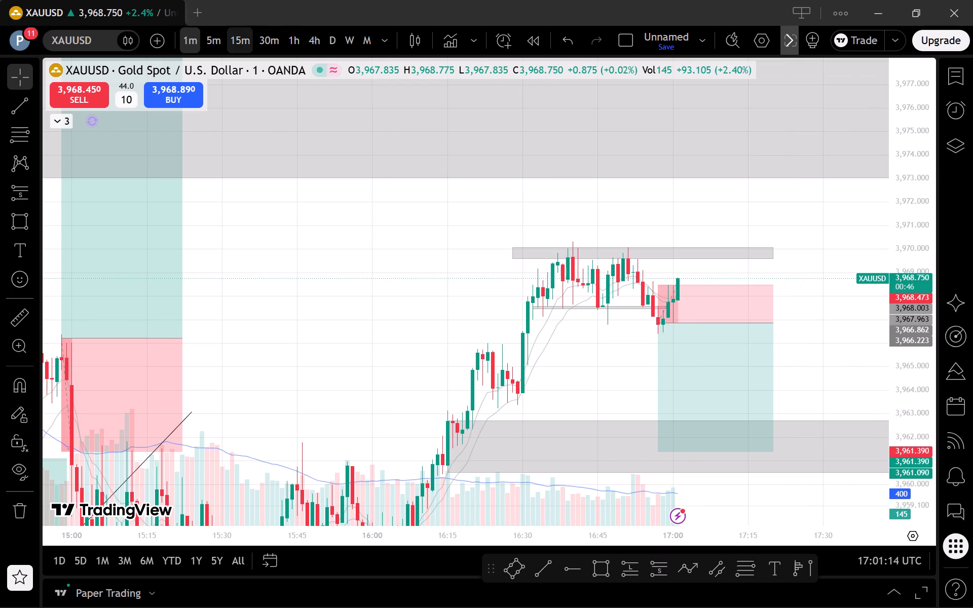
left_click(217, 36)
scroll(777, 422, "up", 1)
left_click_drag(899, 399, 903, 465)
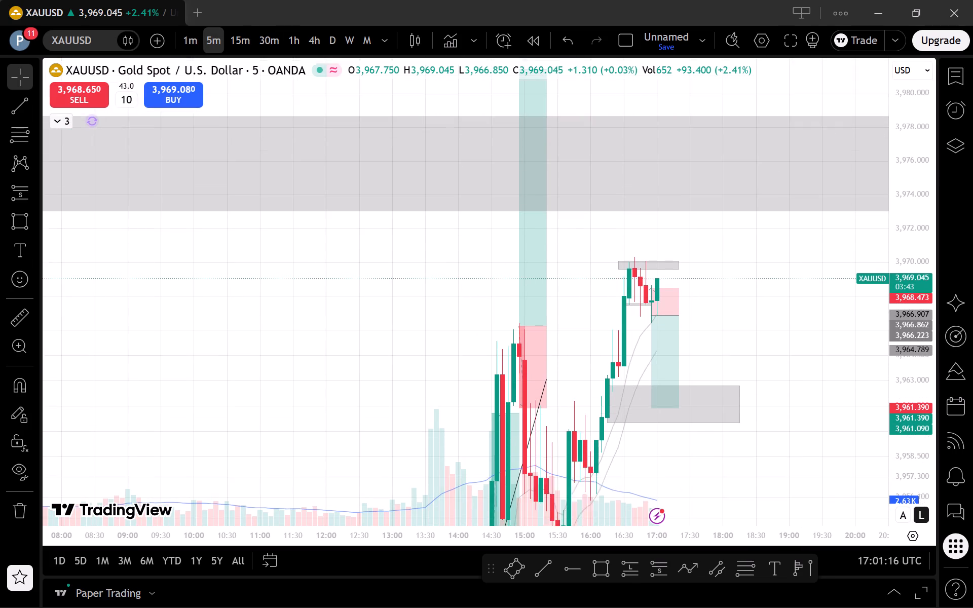
left_click_drag(903, 465, 904, 476)
scroll(803, 475, "up", 1)
left_click_drag(779, 472, 803, 483)
scroll(803, 484, "up", 1)
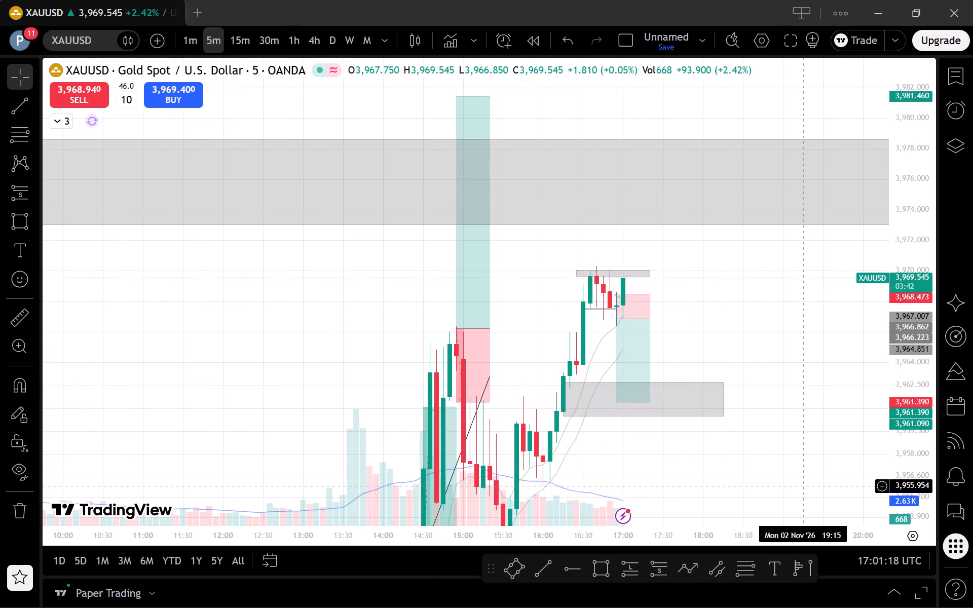
scroll(804, 486, "down", 2)
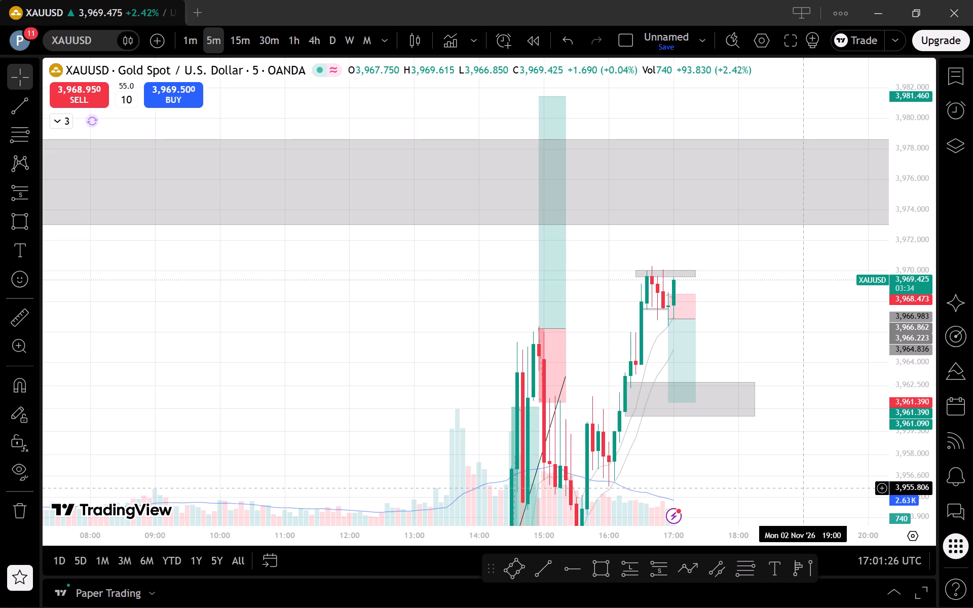
Draw a descending trend line on the 1-minute chart from 3,970.335 at 16:39 to about 3,969.174 at 17:30.
left_click(190, 39)
scroll(951, 587, "down", 2)
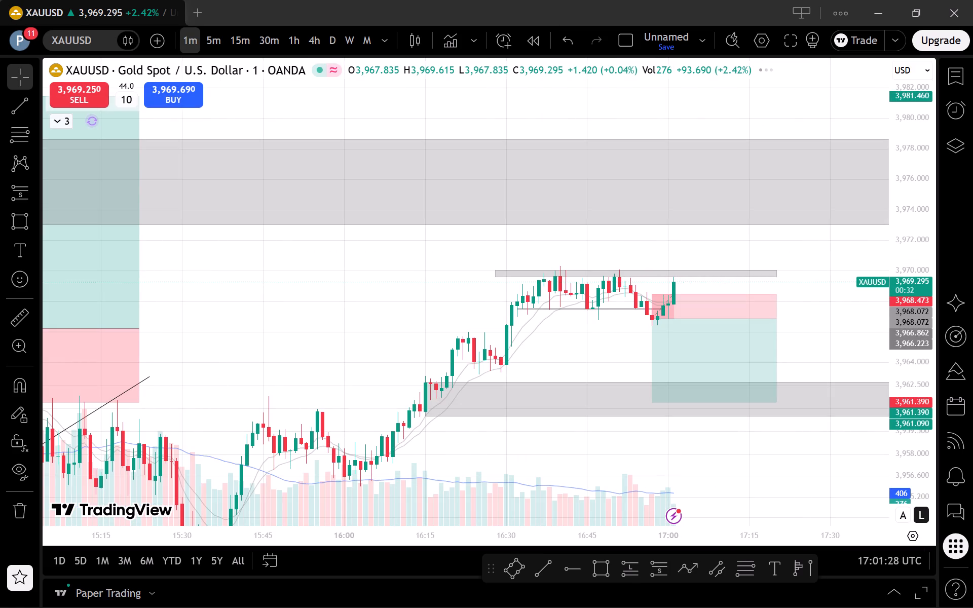
left_click_drag(892, 481, 889, 316)
left_click_drag(844, 344, 782, 347)
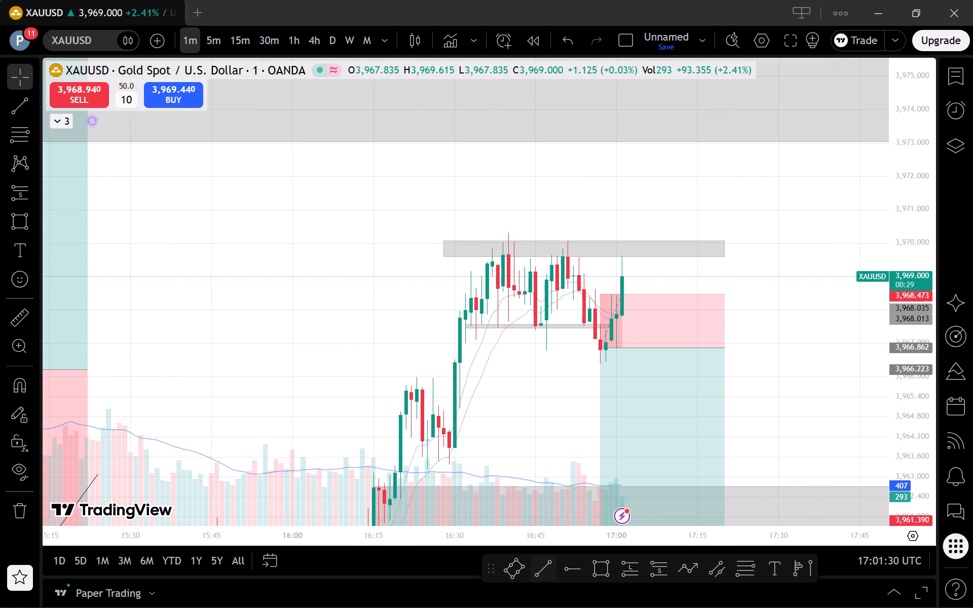
left_click(539, 574)
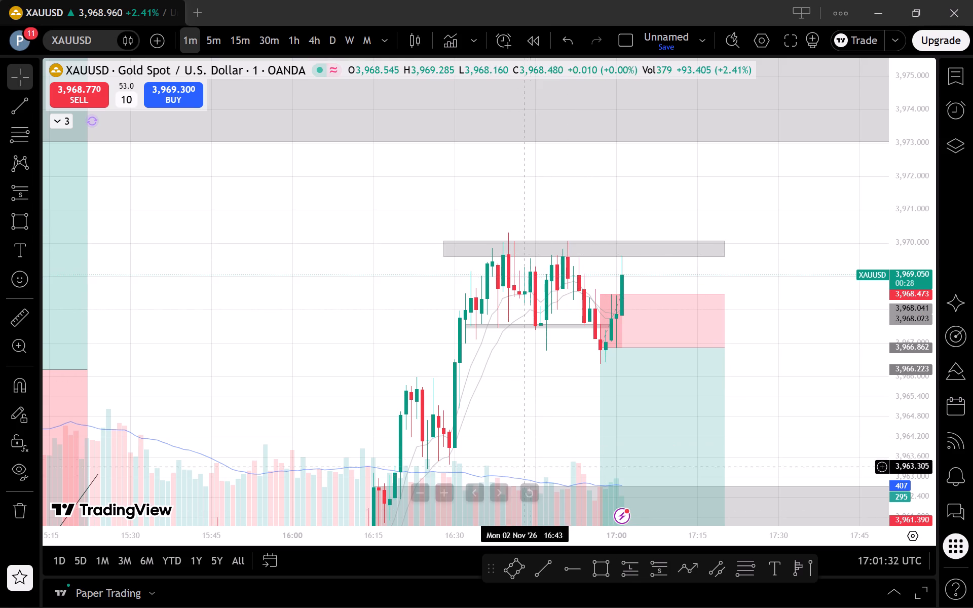
left_click(555, 563)
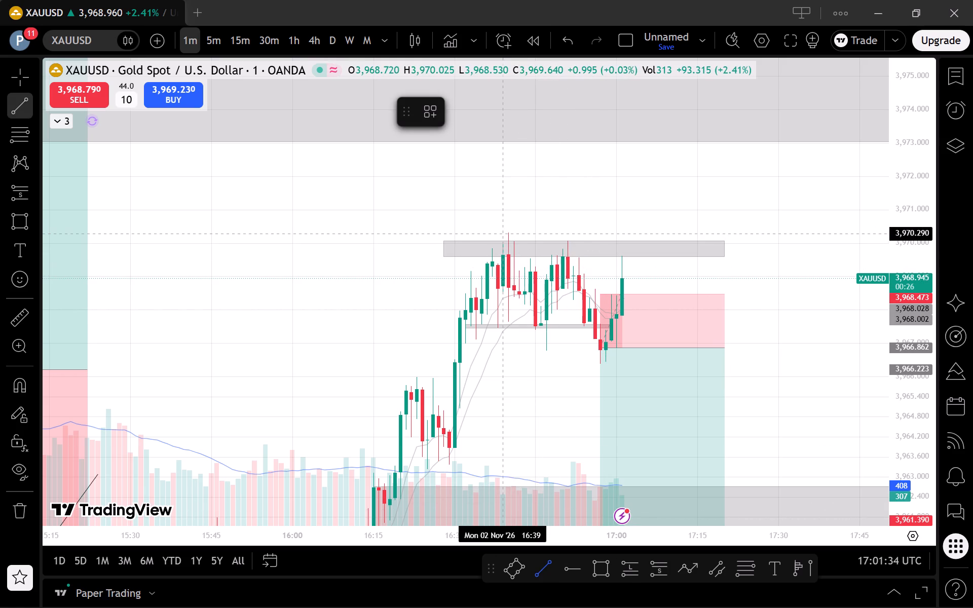
left_click(502, 232)
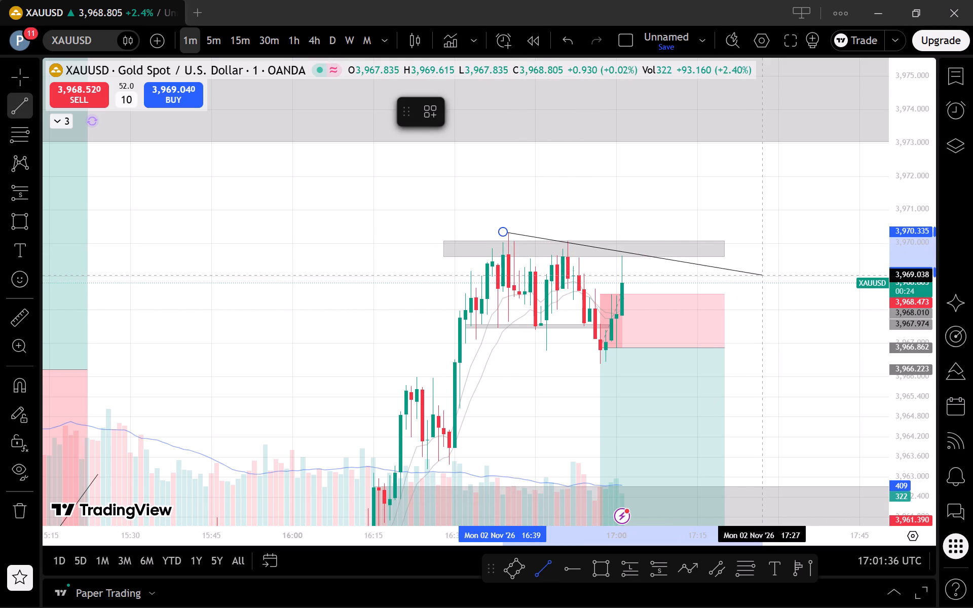
left_click(776, 271)
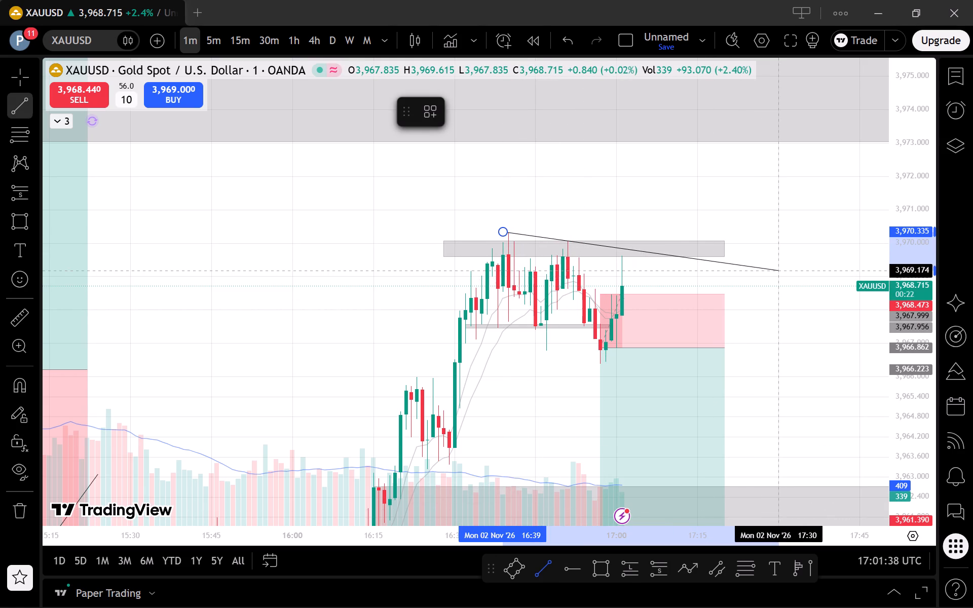
left_click_drag(777, 297, 778, 303)
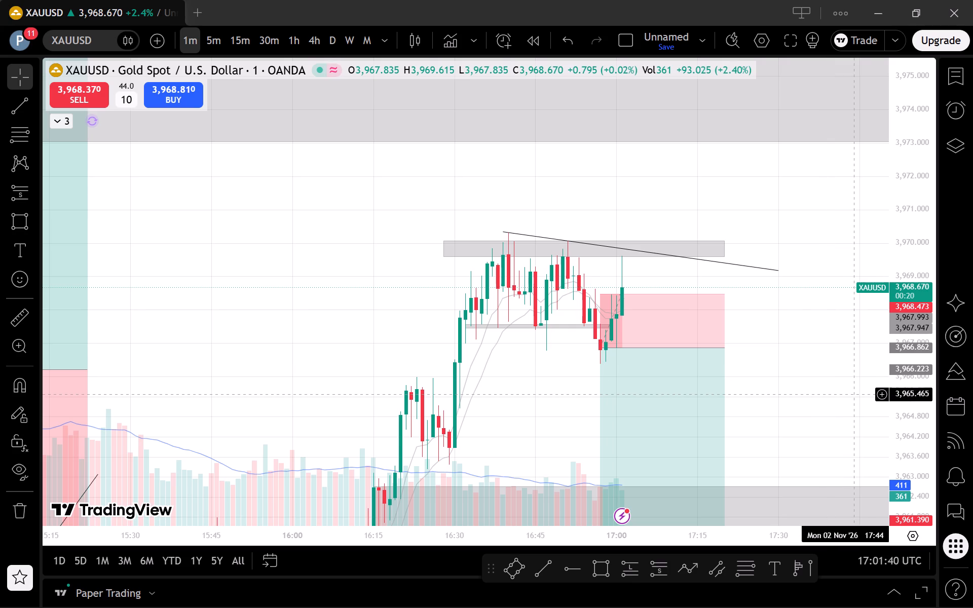
Compare price with the descending trend line, the consolidation-high zone and the short position on the 1-minute and 5-minute charts.
left_click(216, 41)
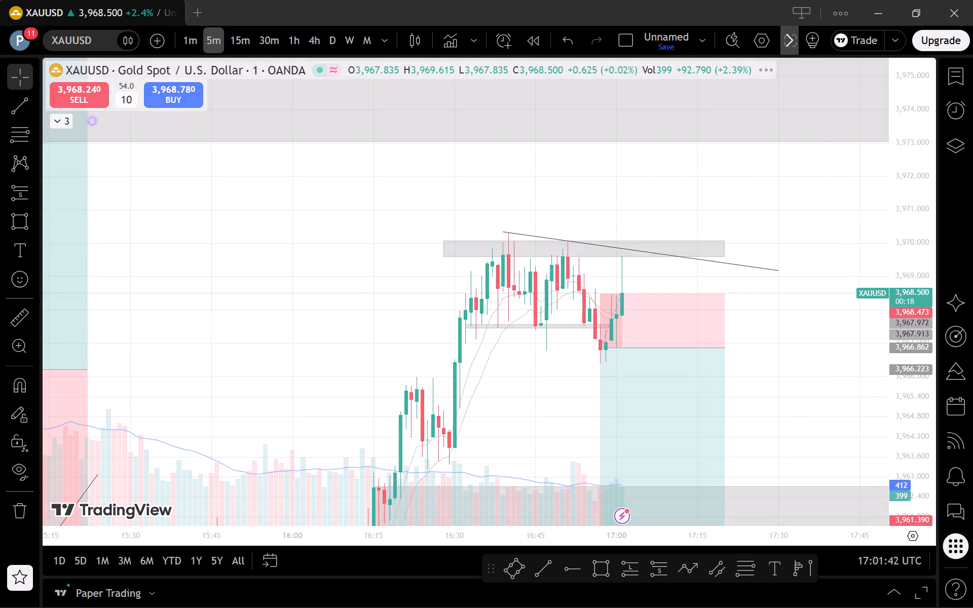
left_click(195, 39)
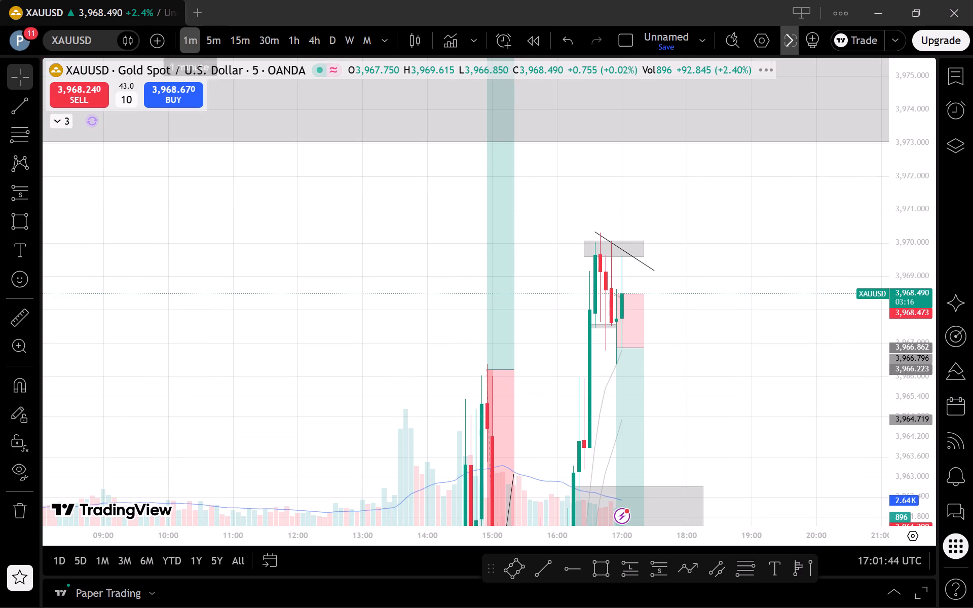
scroll(790, 423, "up", 1)
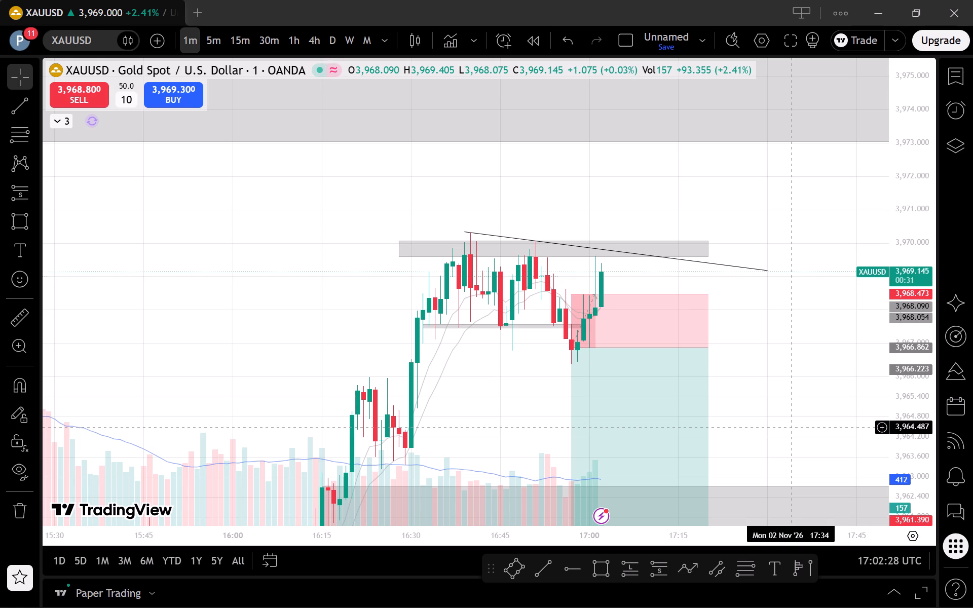
left_click(215, 31)
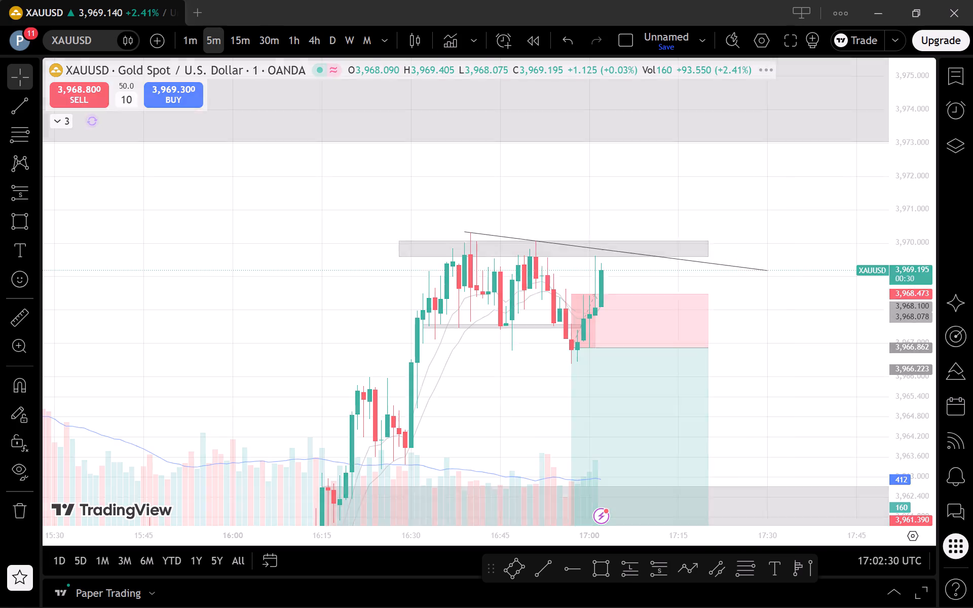
left_click_drag(921, 292, 931, 500)
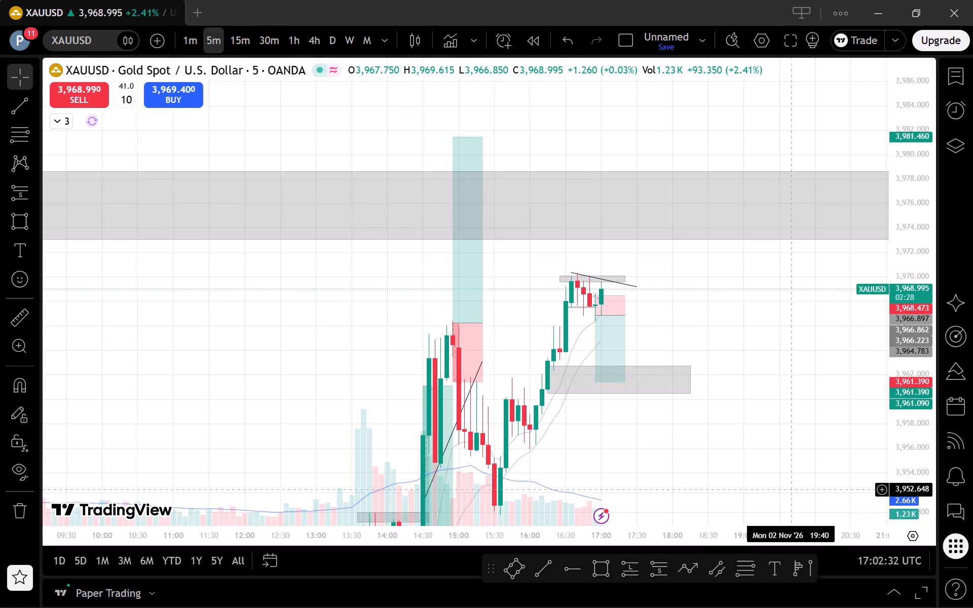
left_click_drag(792, 490, 798, 452)
left_click(191, 32)
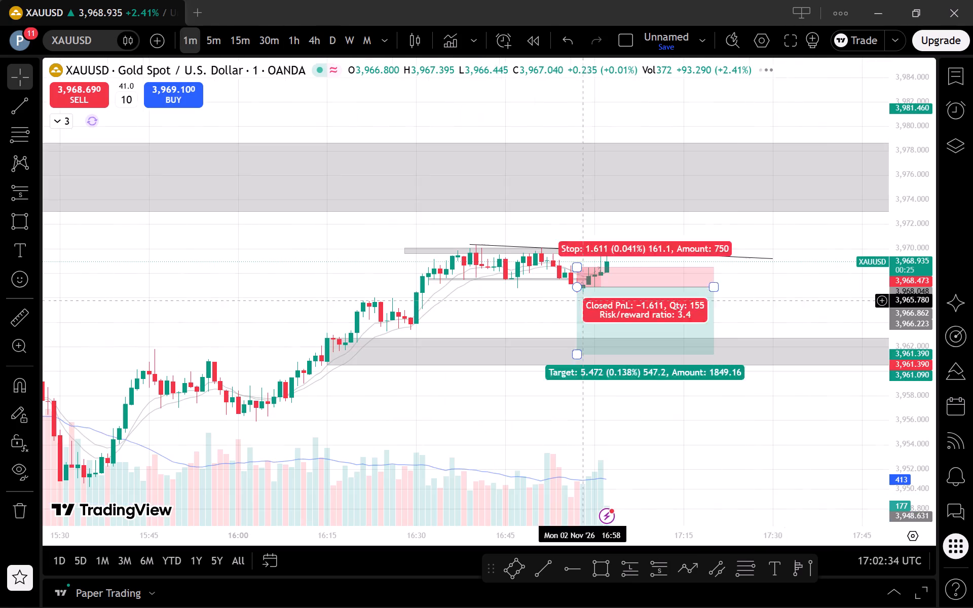
left_click_drag(909, 472, 911, 290)
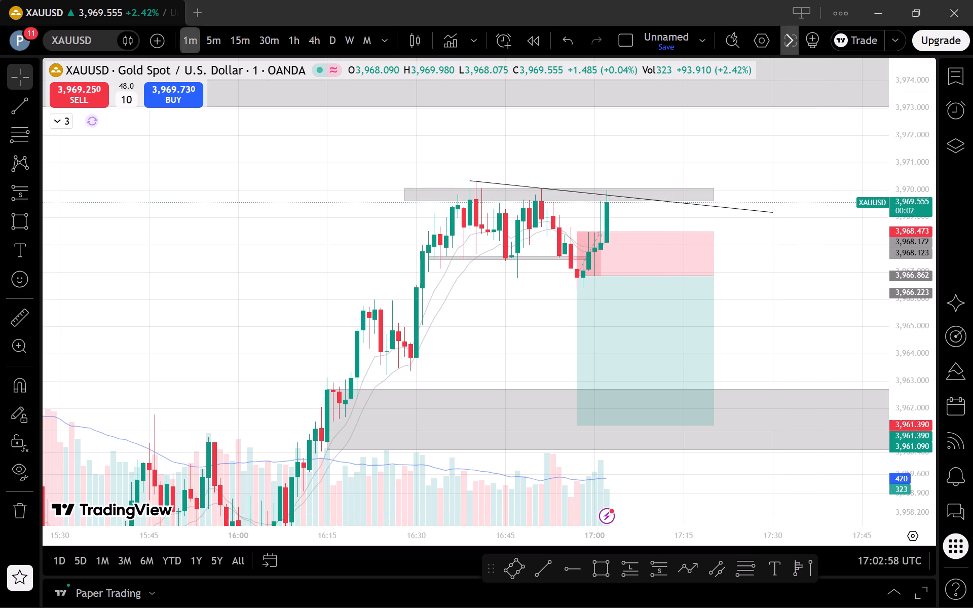
left_click(215, 37)
left_click_drag(913, 288, 911, 498)
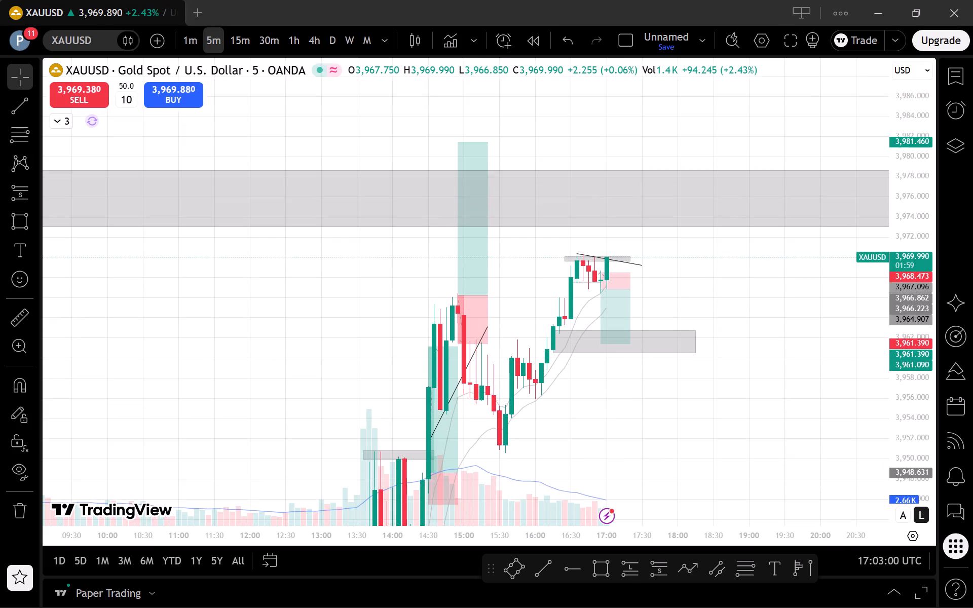
left_click_drag(911, 498, 913, 482)
scroll(829, 431, "down", 1)
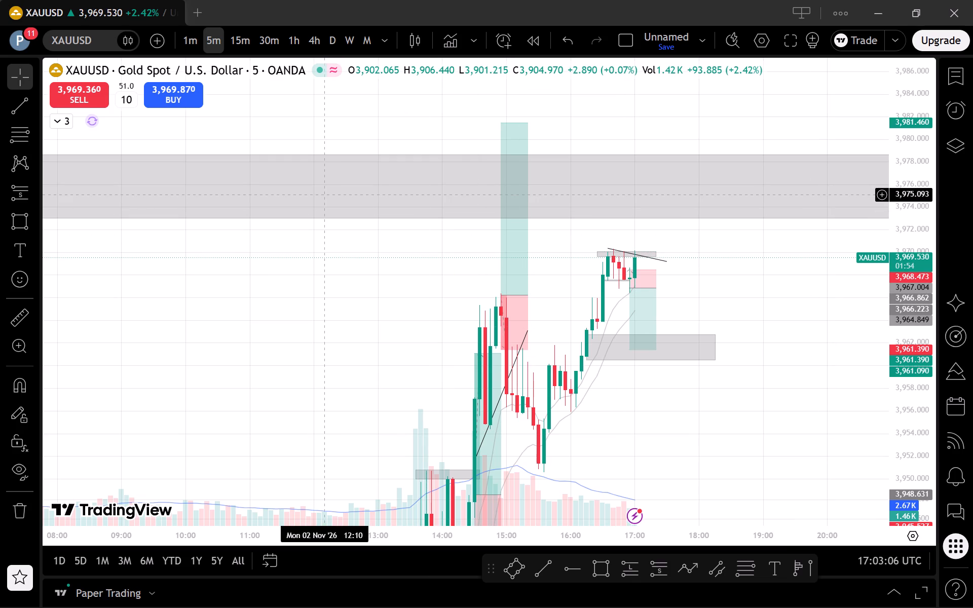
Shorten the short position on the 1-minute chart so that it ends at about 17:02.
left_click(198, 37)
scroll(729, 427, "down", 1)
scroll(915, 477, "down", 1)
left_click_drag(918, 479, 896, 353)
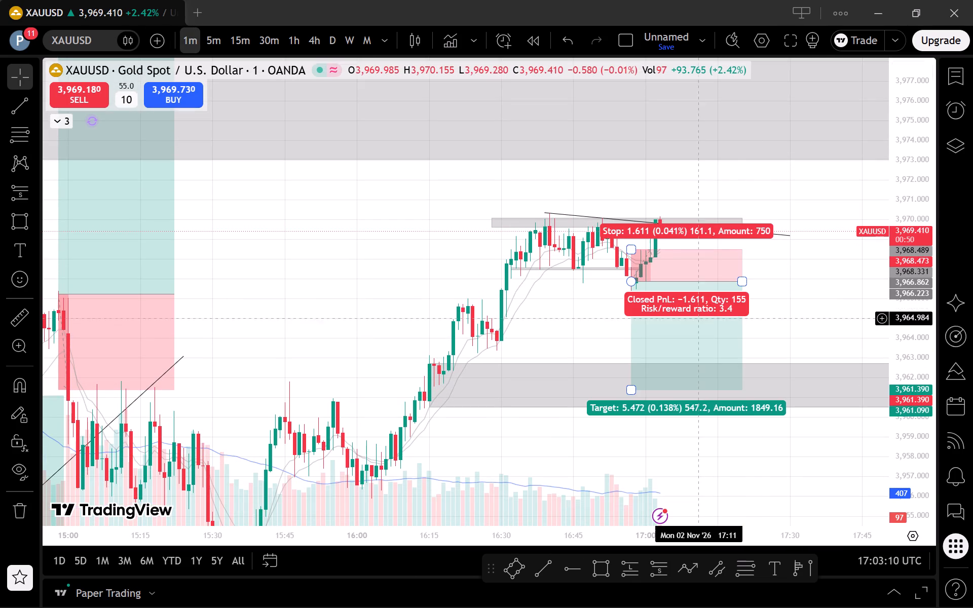
left_click_drag(742, 281, 661, 301)
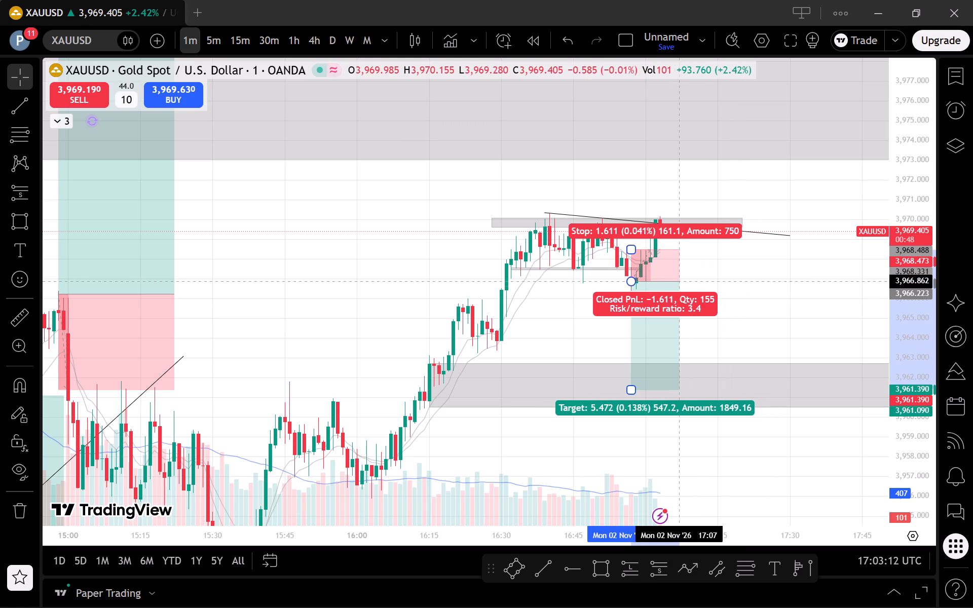
left_click_drag(661, 301, 656, 303)
left_click(720, 311)
Place a long position on the 1-minute chart at 17:03 with its entry at 3,969.864 in the consolidation-high zone.
scroll(785, 338, "up", 1)
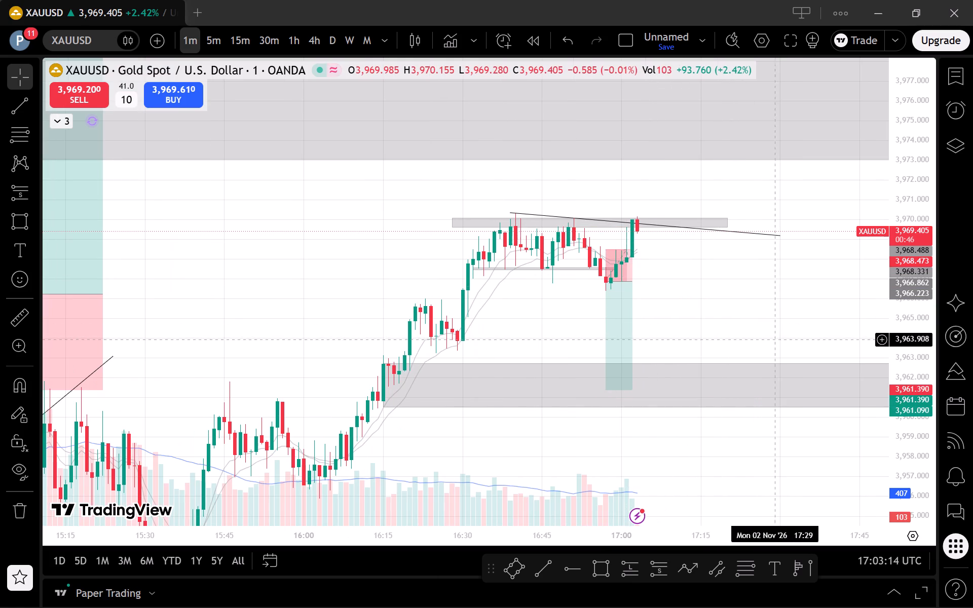
left_click_drag(929, 496, 919, 437)
scroll(803, 340, "up", 2)
left_click_drag(737, 323, 775, 388)
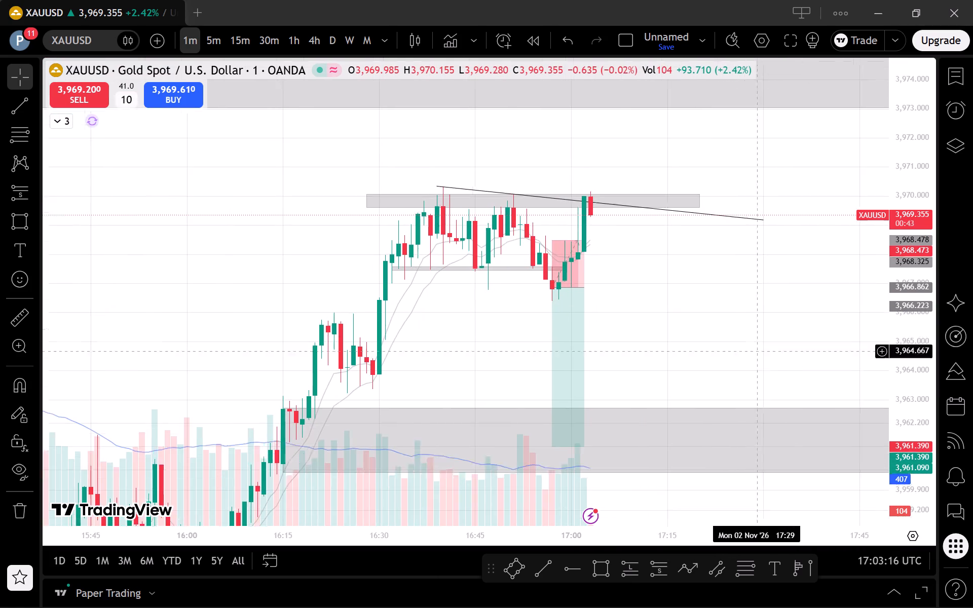
left_click_drag(775, 388, 777, 392)
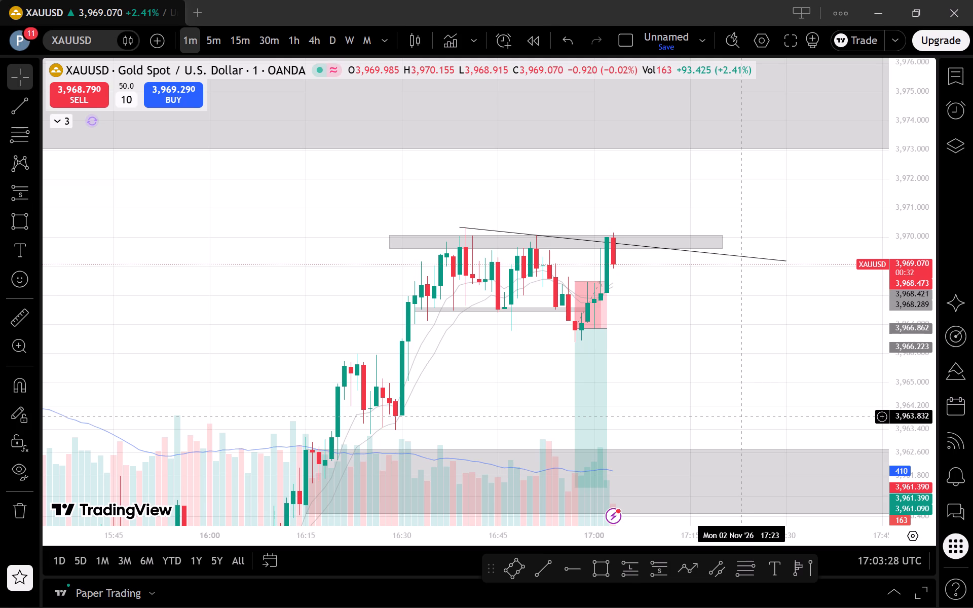
left_click(632, 567)
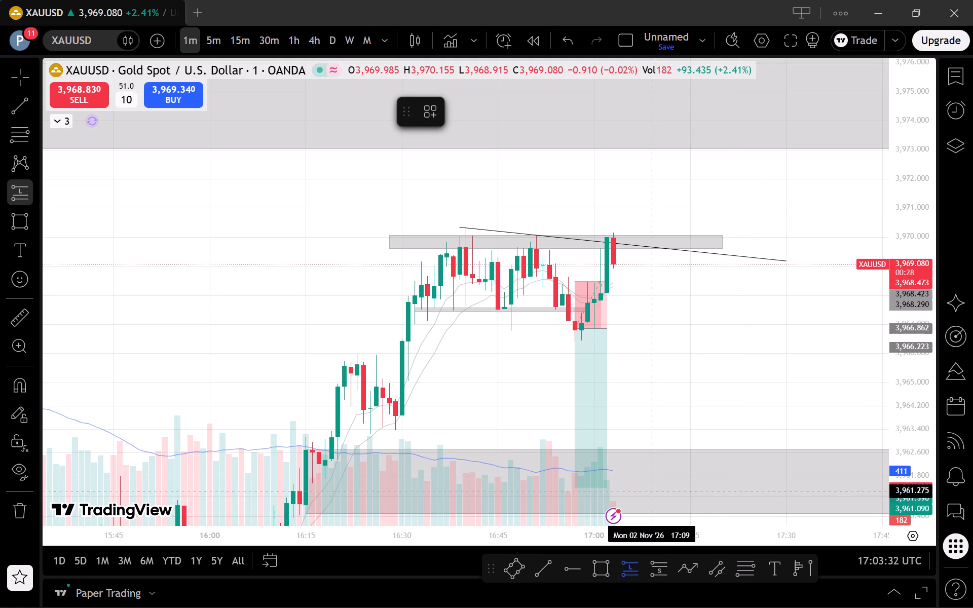
left_click(616, 241)
left_click(751, 431)
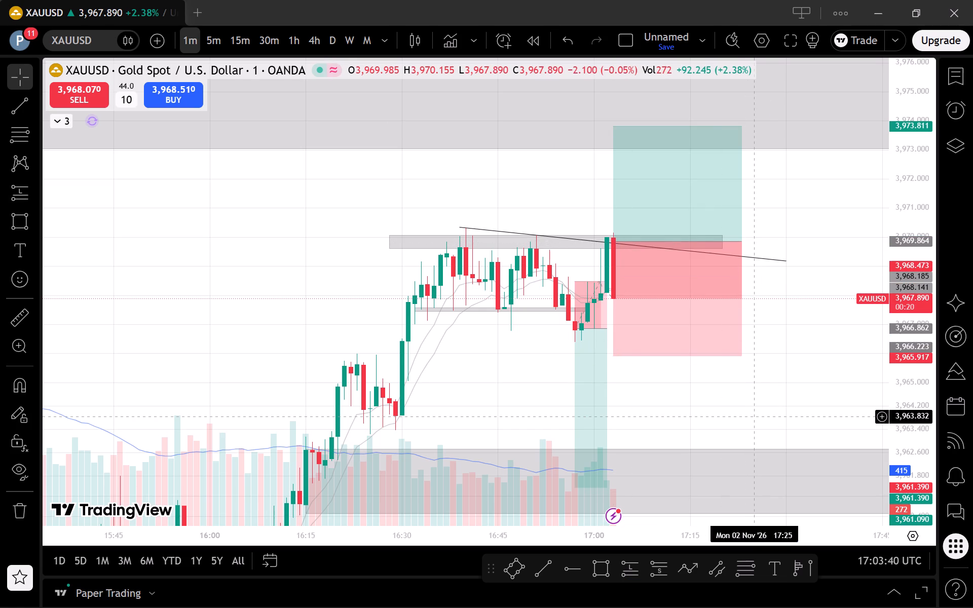
Examine the new long position against the higher grey zone and the trend line on the 5-minute and 1-minute charts.
left_click(214, 40)
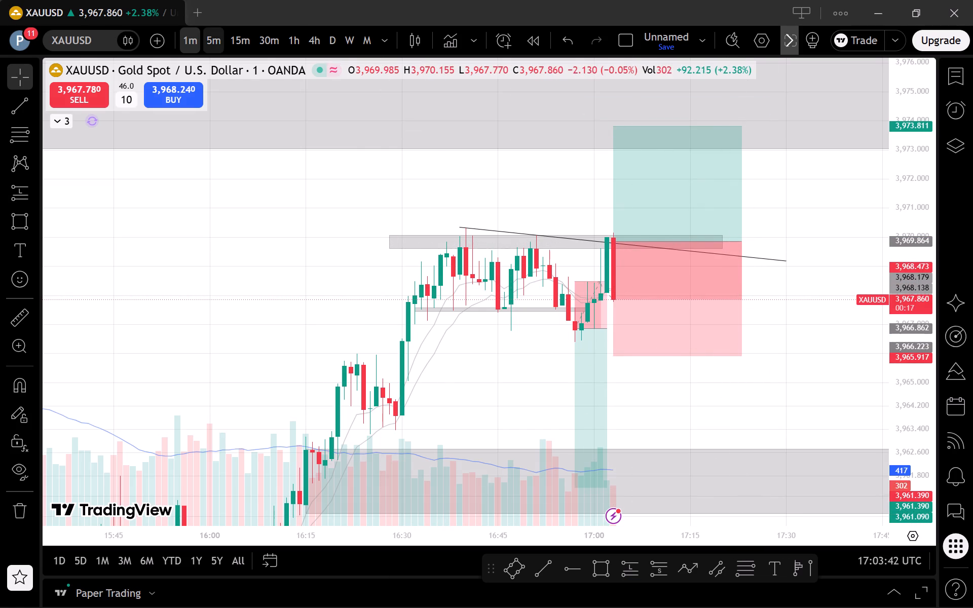
left_click_drag(912, 306, 928, 388)
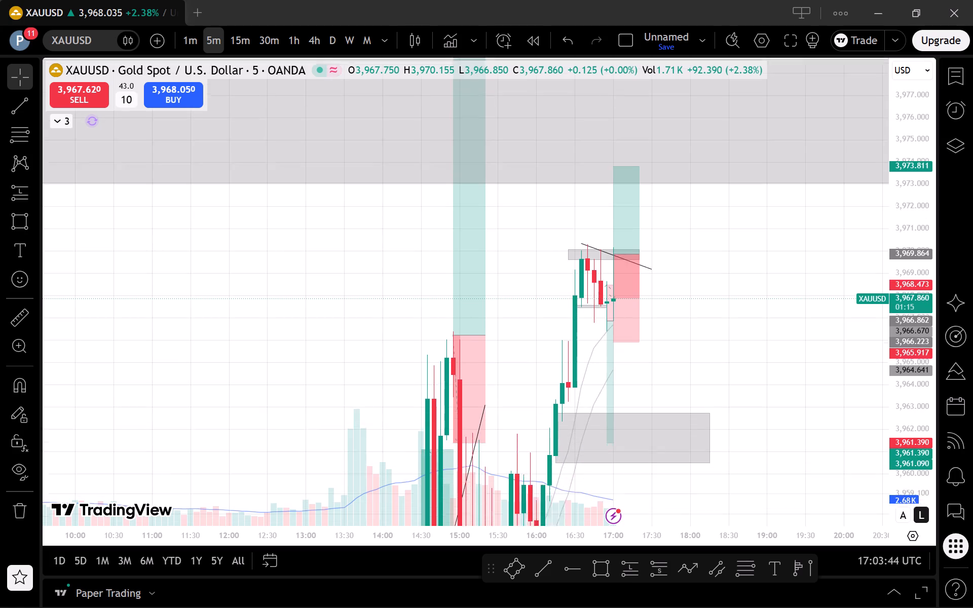
left_click_drag(928, 388, 941, 436)
scroll(688, 268, "up", 2)
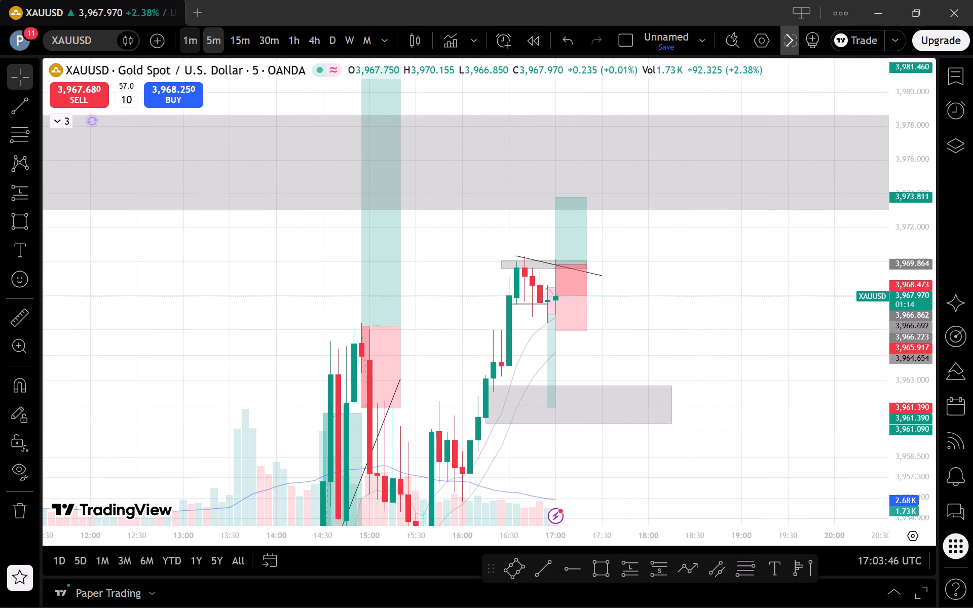
left_click(199, 37)
scroll(936, 349, "down", 2)
left_click_drag(930, 441, 906, 354)
scroll(865, 340, "down", 3)
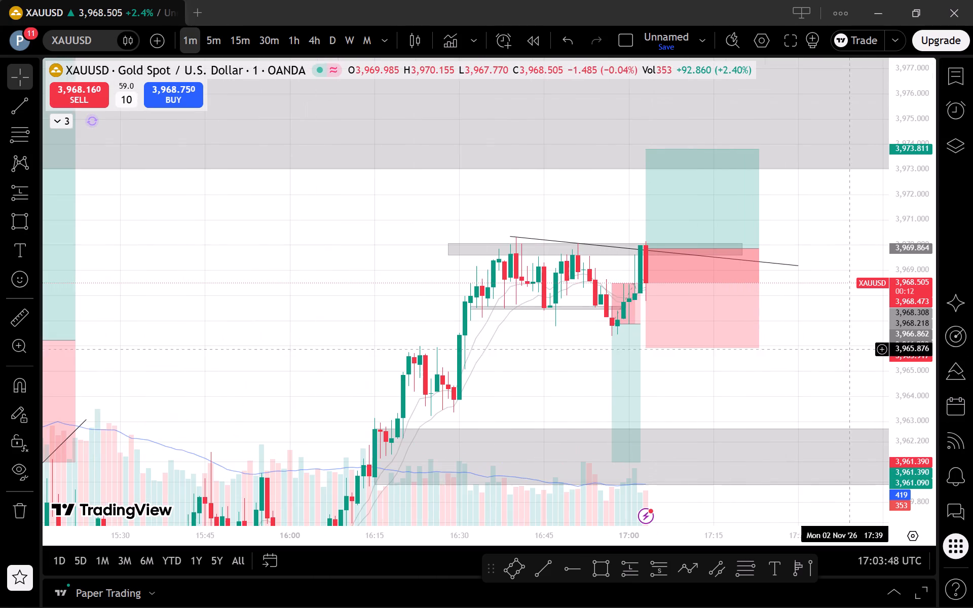
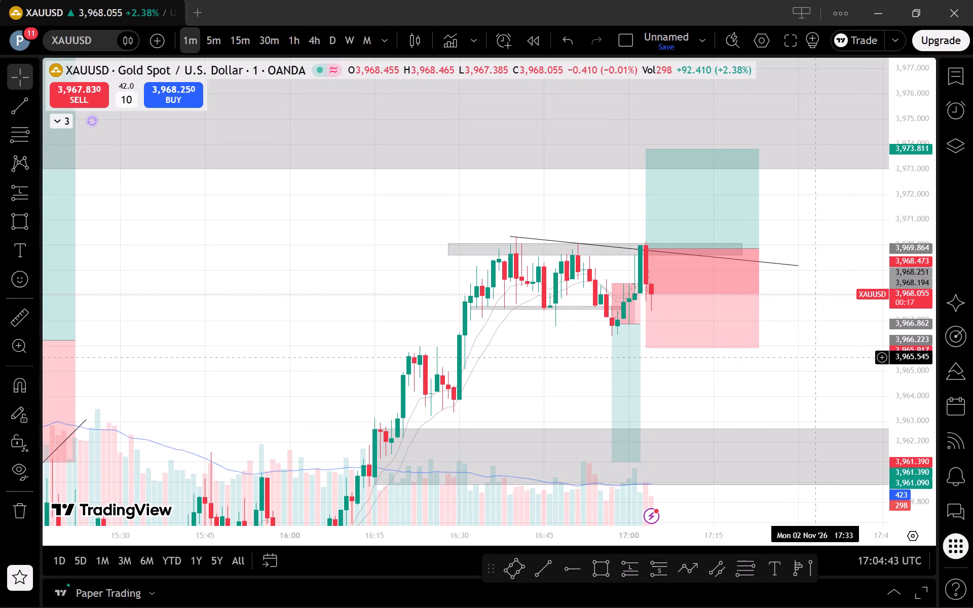
Raise the long position's stop on the 1-minute chart to about 3,967.594.
left_click_drag(648, 346, 672, 331)
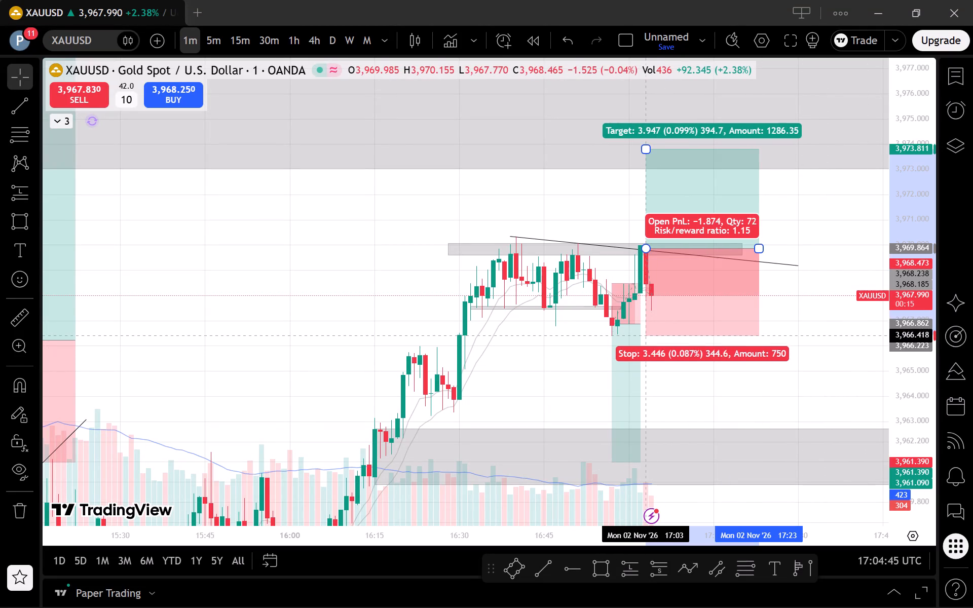
left_click_drag(672, 331, 685, 325)
left_click(779, 372)
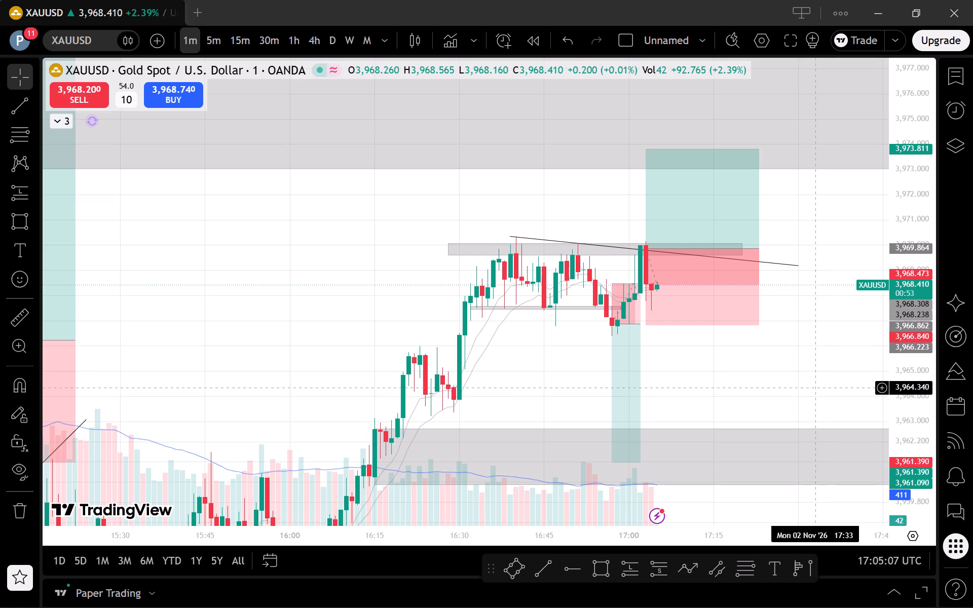
scroll(798, 360, "down", 1)
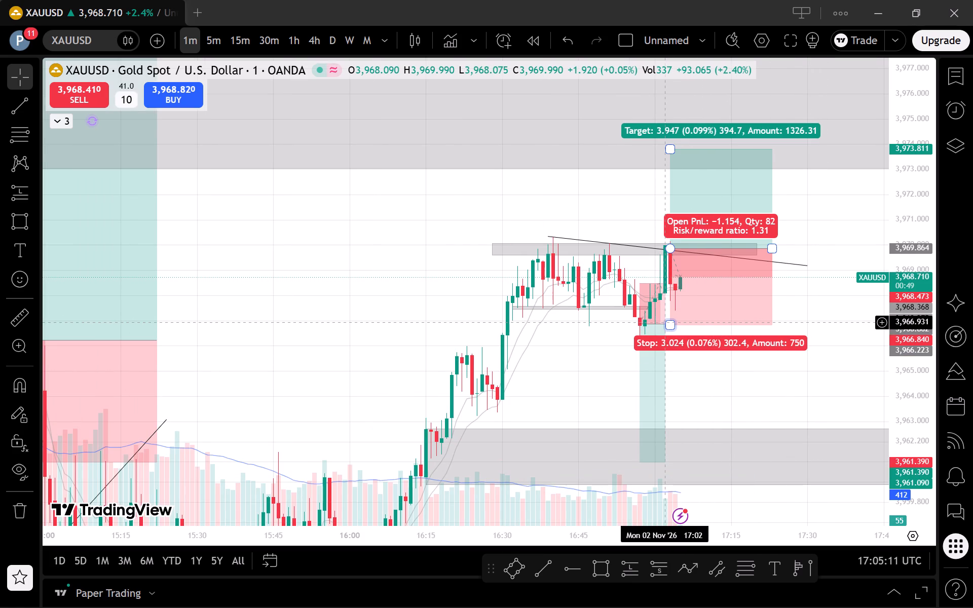
left_click_drag(670, 322, 739, 302)
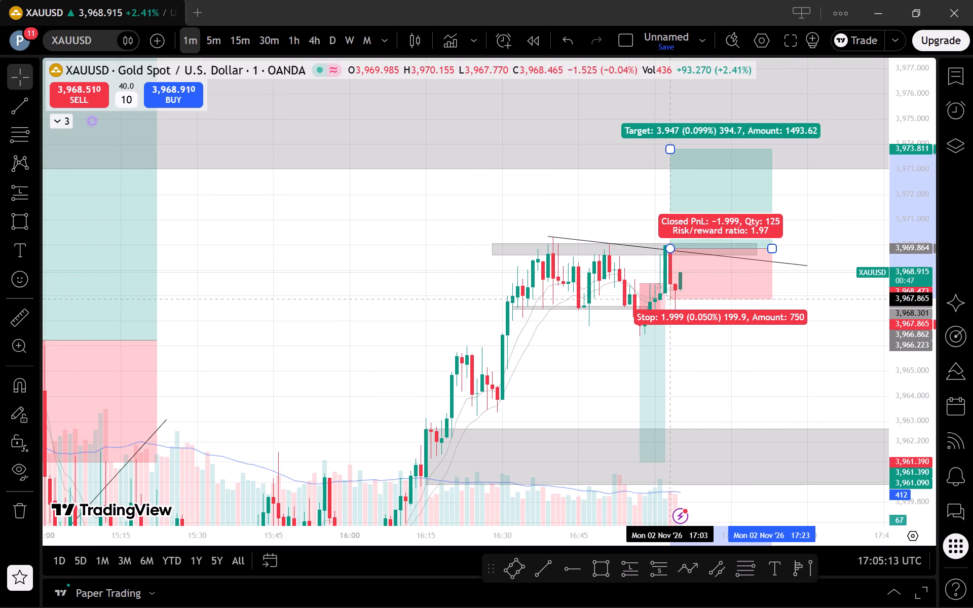
left_click_drag(739, 302, 768, 306)
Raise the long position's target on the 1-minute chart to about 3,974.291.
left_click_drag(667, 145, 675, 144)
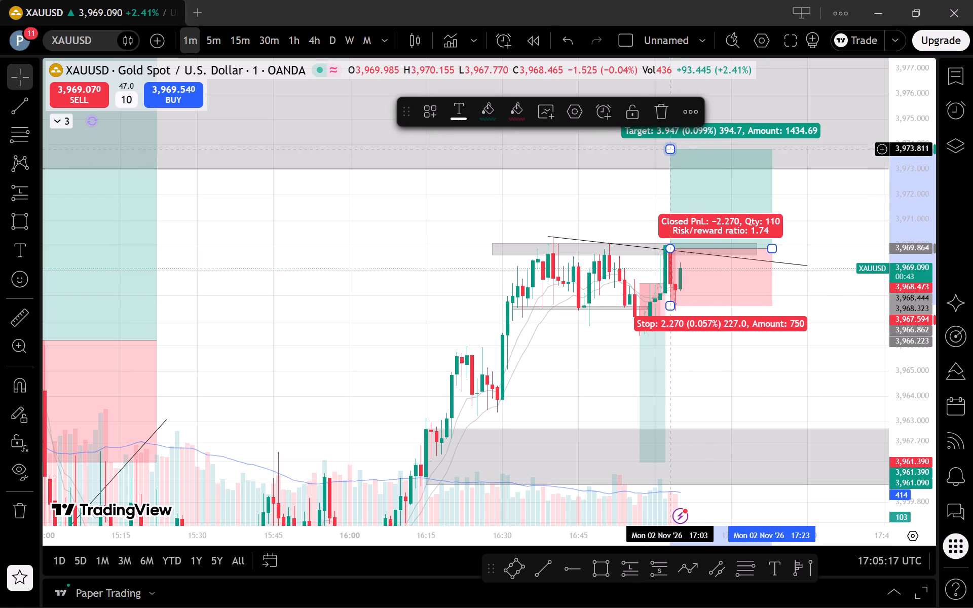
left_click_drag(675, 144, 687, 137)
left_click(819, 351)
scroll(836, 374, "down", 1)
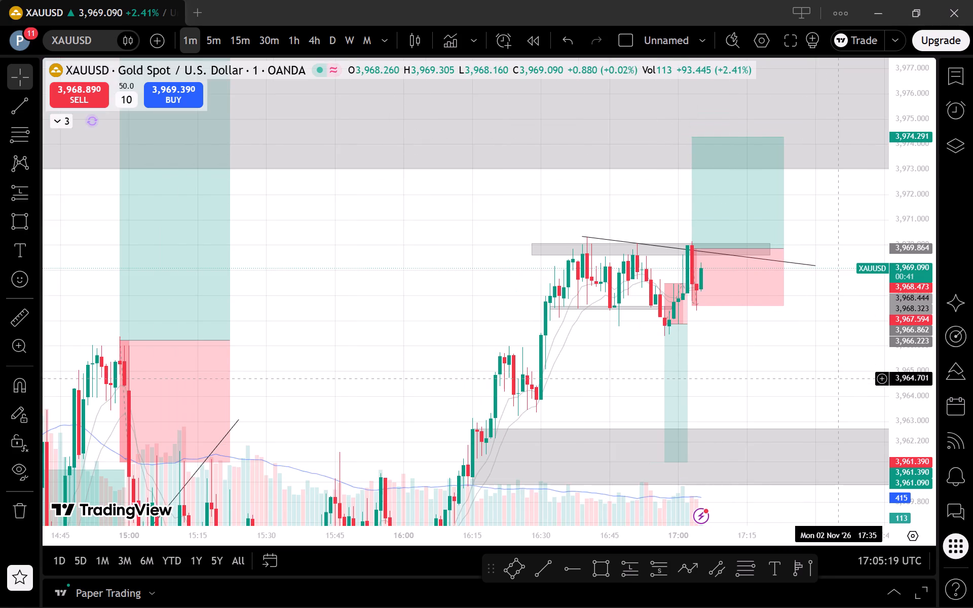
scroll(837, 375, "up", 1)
On the 5-minute chart, raise the long position's target to about 3,976.846 in the higher grey zone and extend its end to 17:30.
left_click(219, 34)
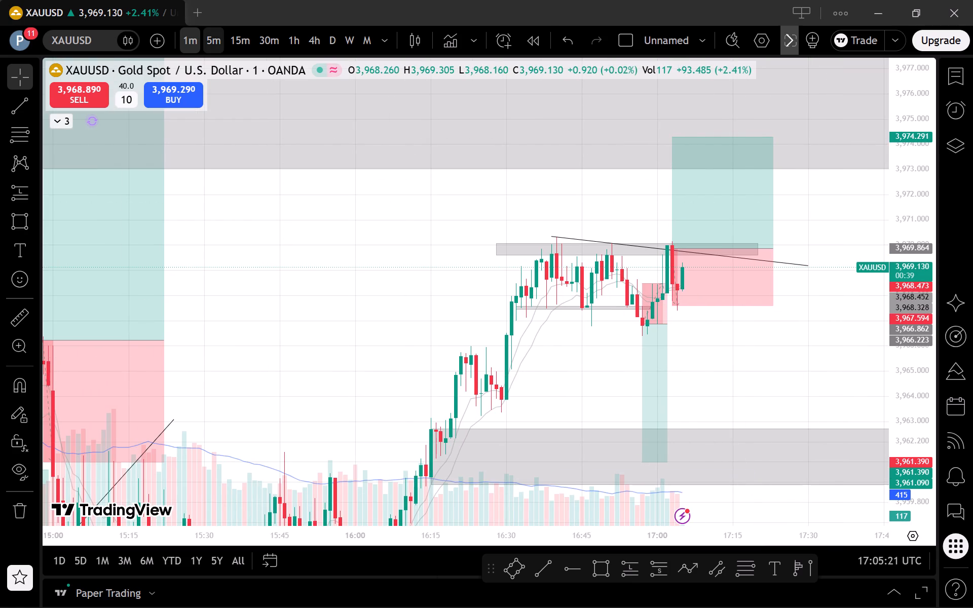
scroll(651, 307, "up", 1)
left_click_drag(911, 299, 919, 440)
scroll(872, 429, "up", 1)
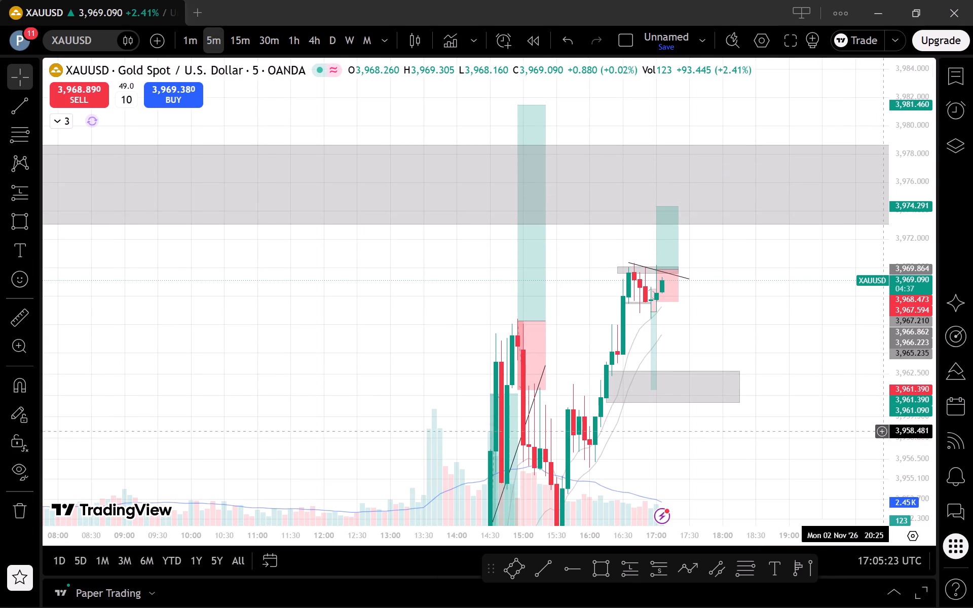
left_click_drag(811, 438, 872, 451)
left_click_drag(679, 223, 698, 207)
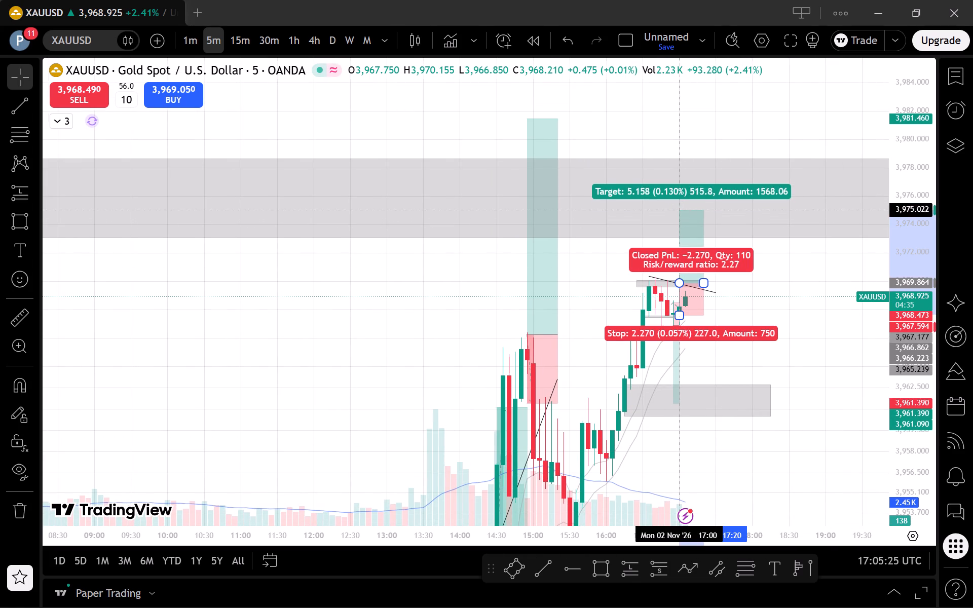
left_click_drag(698, 207, 717, 184)
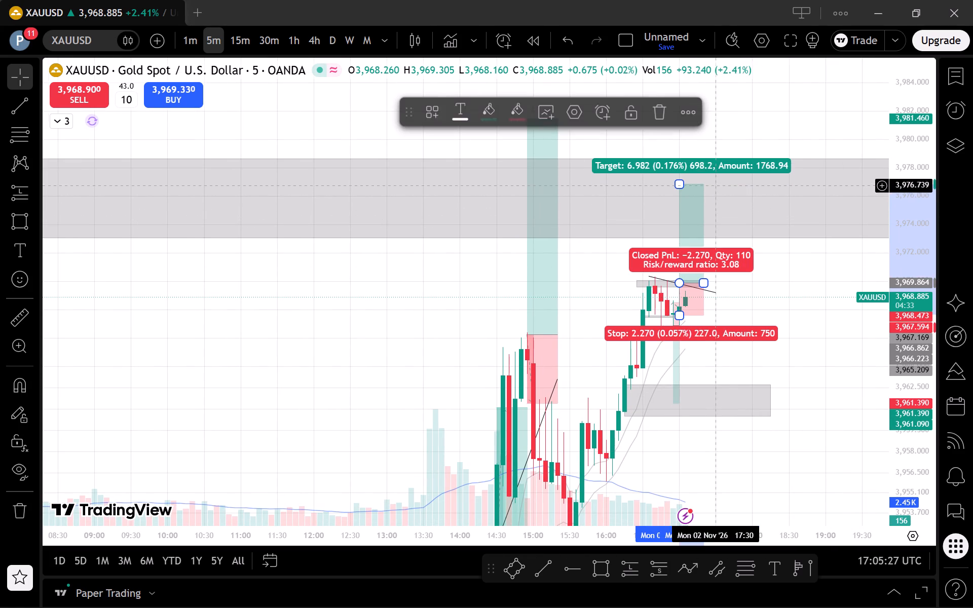
left_click_drag(703, 282, 715, 281)
left_click(742, 314)
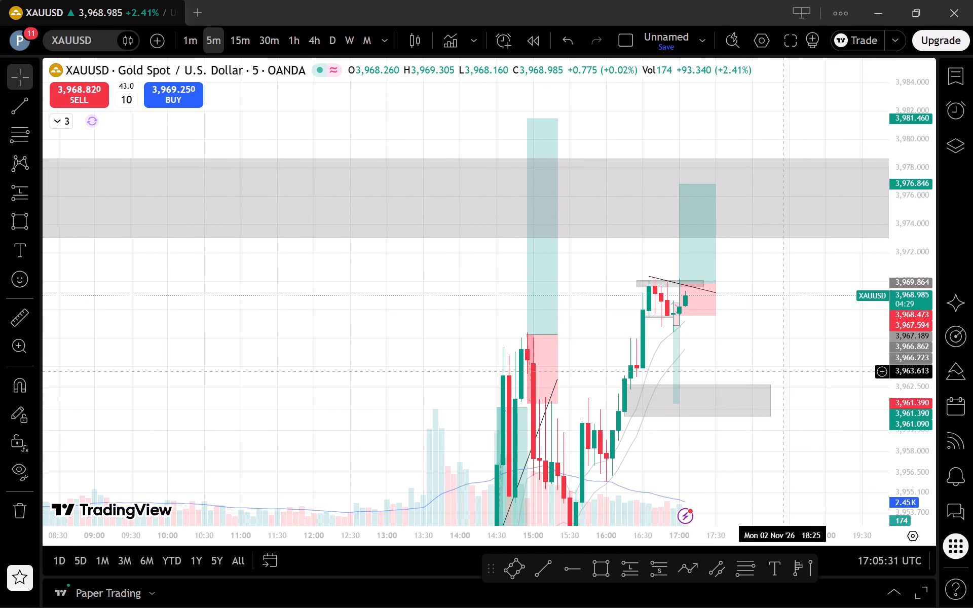
Delete the thin grey zone along the consolidation low, from 16:32 to 16:59, on the 1-minute chart.
left_click(188, 27)
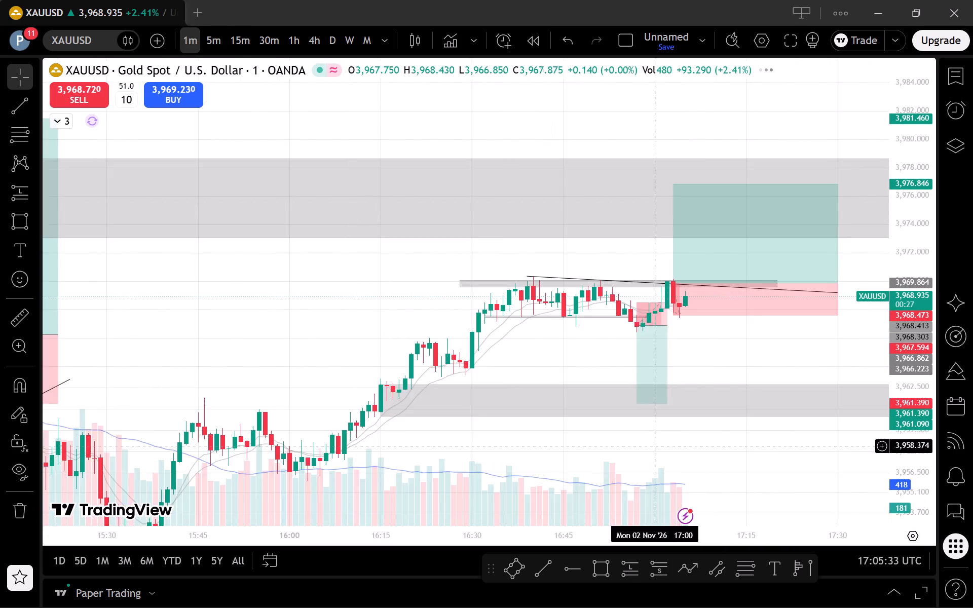
scroll(722, 448, "down", 3)
left_click_drag(771, 479, 583, 444)
left_click_drag(912, 458, 913, 403)
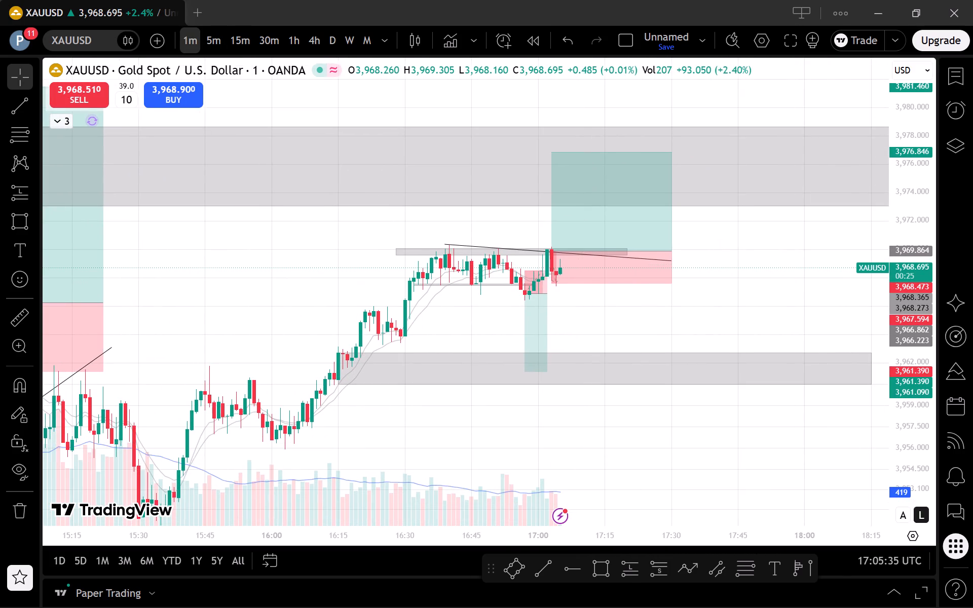
left_click_drag(913, 403, 886, 324)
left_click_drag(750, 334, 810, 384)
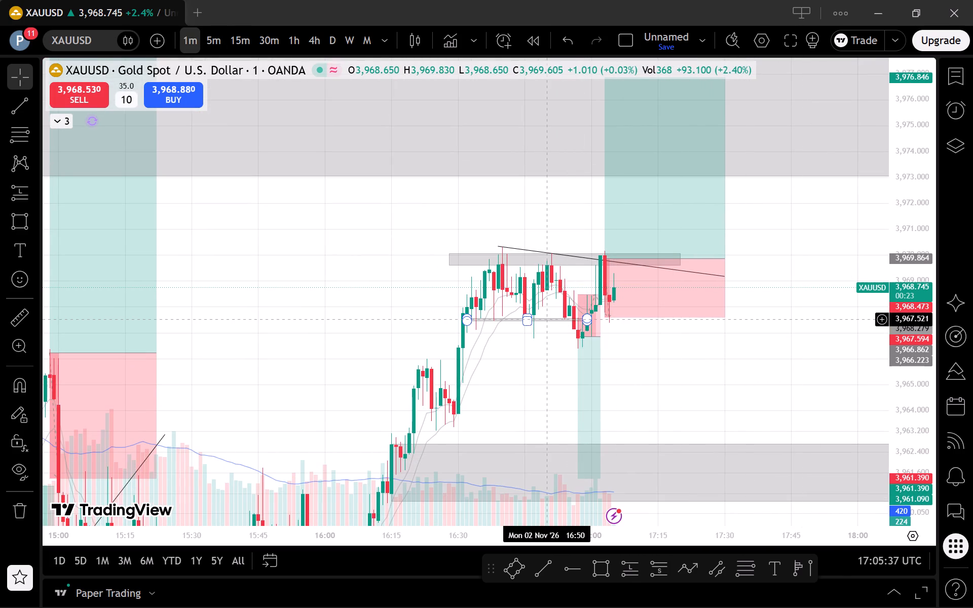
left_click(547, 318)
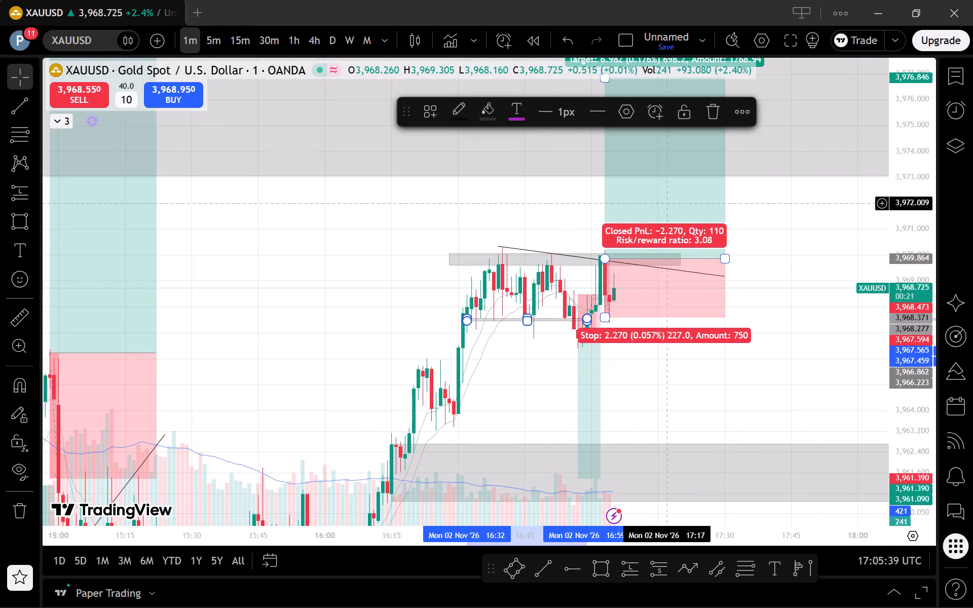
left_click(709, 115)
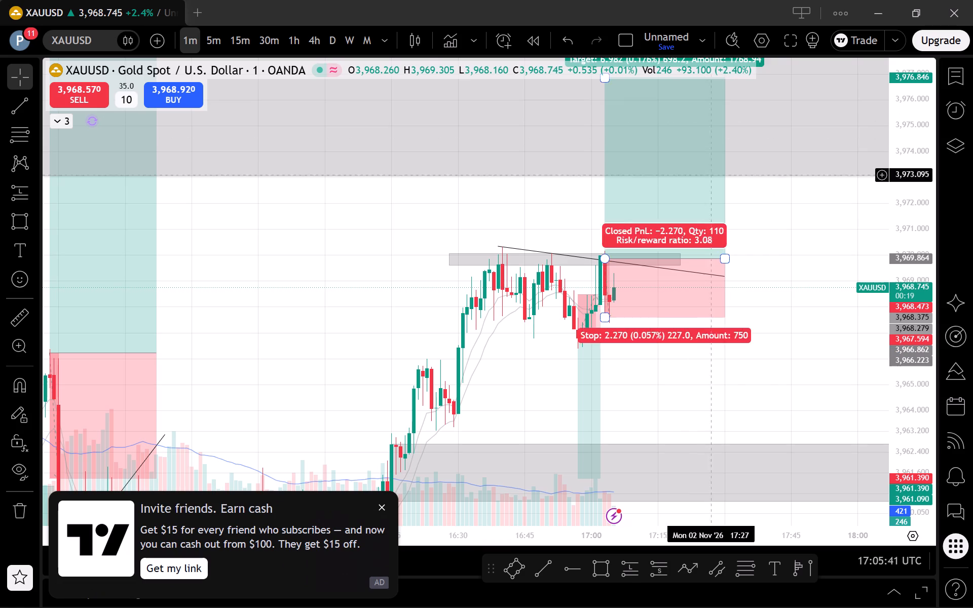
left_click(808, 390)
Delete the descending trend line running across the consolidation highs.
left_click_drag(728, 427, 766, 428)
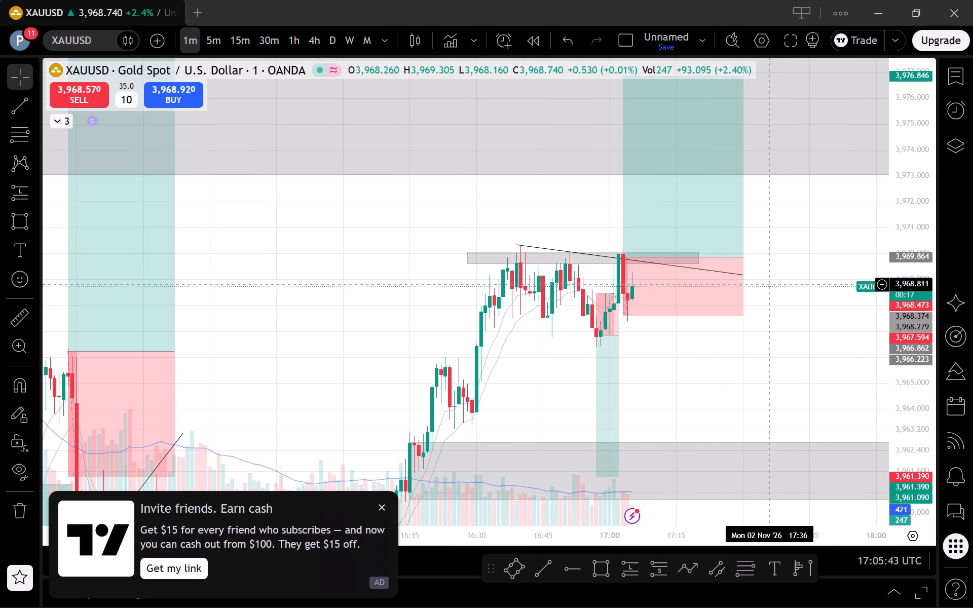
left_click(740, 271)
left_click(681, 112)
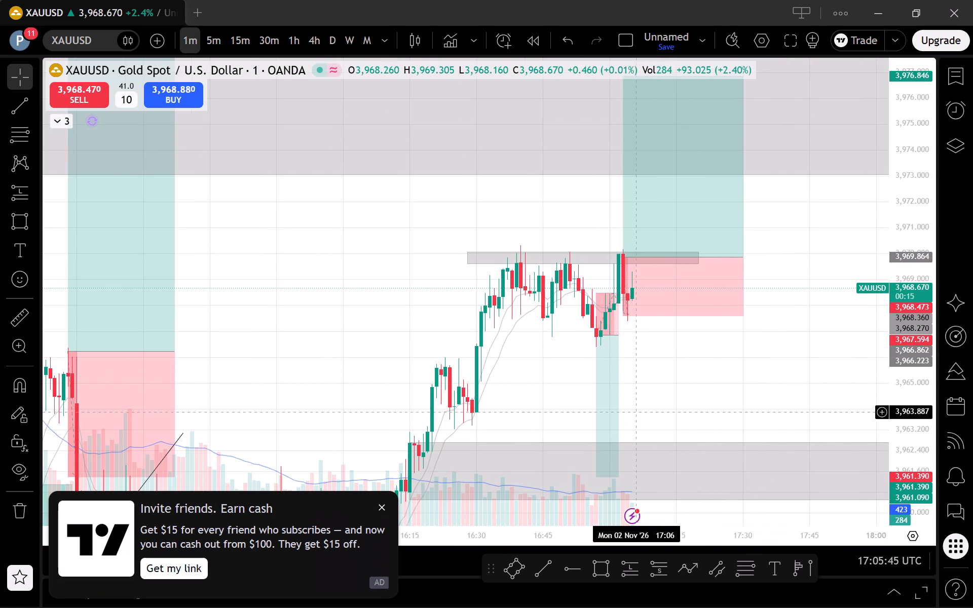
Draw a descending parallel channel around the consolidation, its lower edge running from 3,967.492 at 16:32 to about 3,965.733, its upper edge starting near 3,970.7.
left_click_drag(698, 398, 795, 392)
scroll(793, 391, "up", 1)
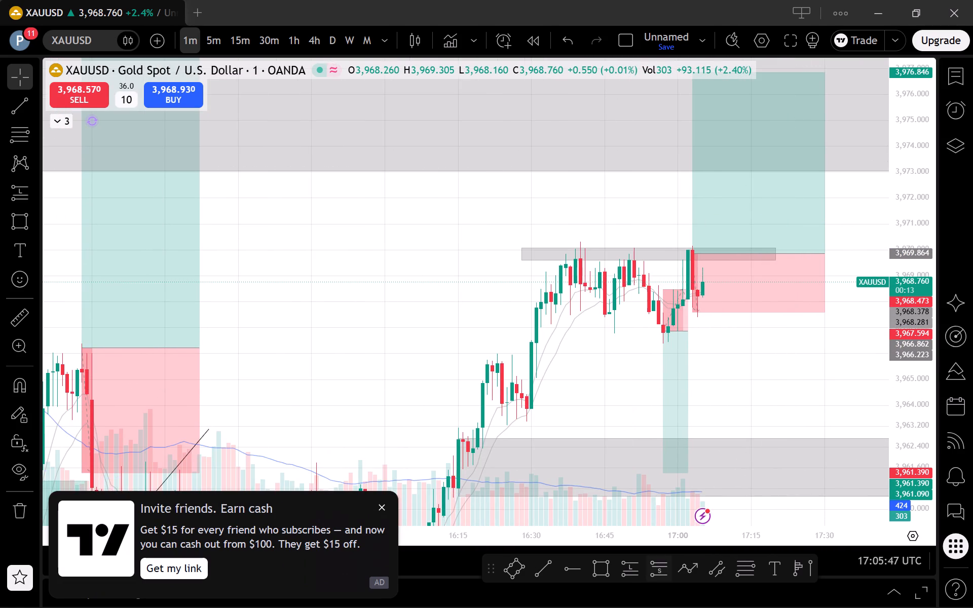
left_click(716, 573)
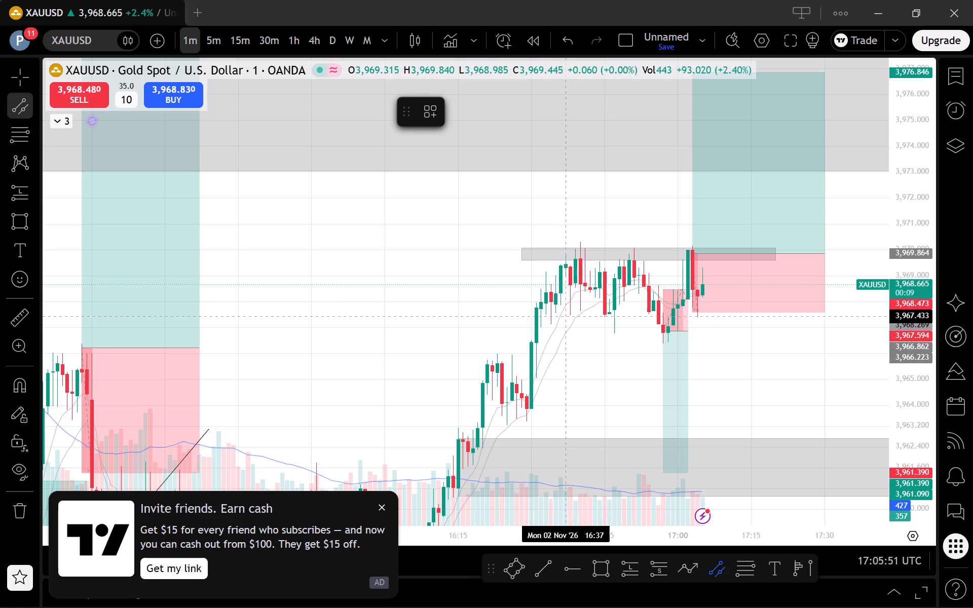
left_click(541, 315)
left_click(738, 361)
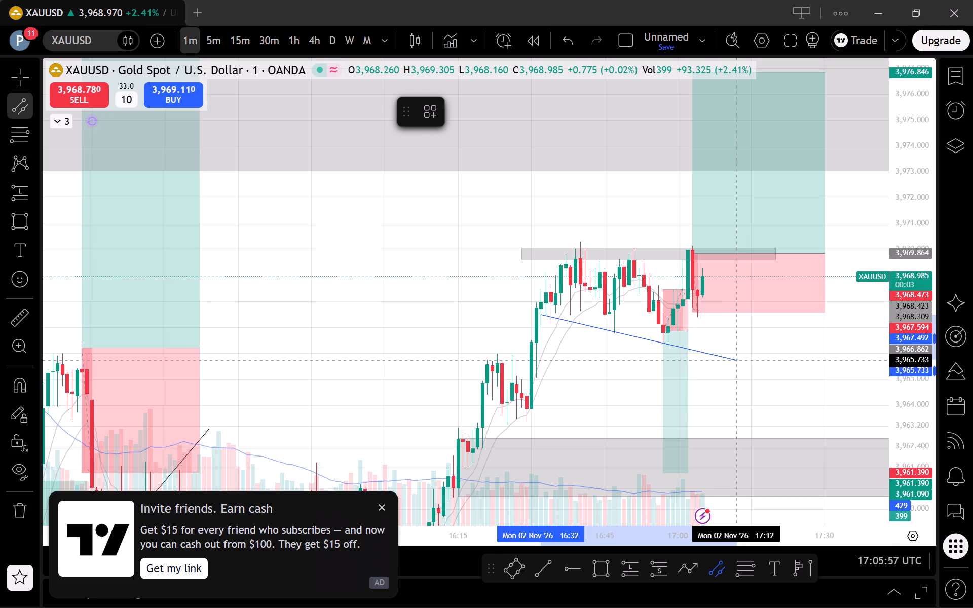
left_click(759, 282)
left_click(786, 388)
scroll(788, 388, "up", 1)
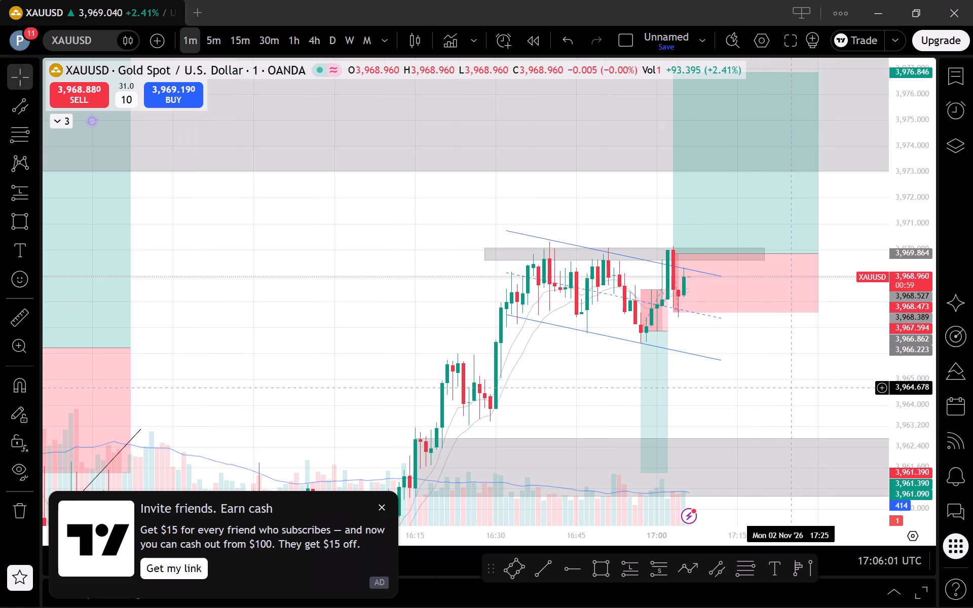
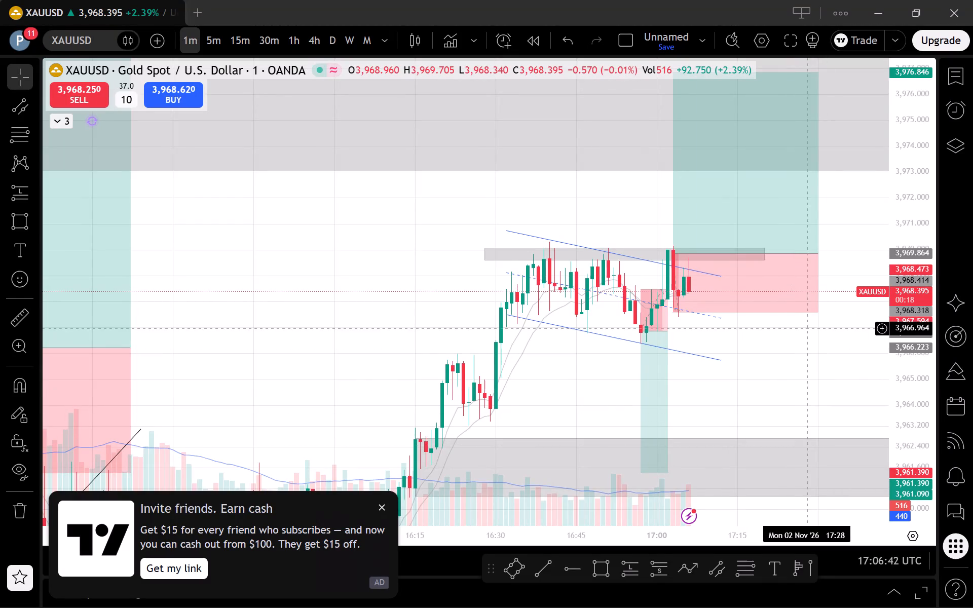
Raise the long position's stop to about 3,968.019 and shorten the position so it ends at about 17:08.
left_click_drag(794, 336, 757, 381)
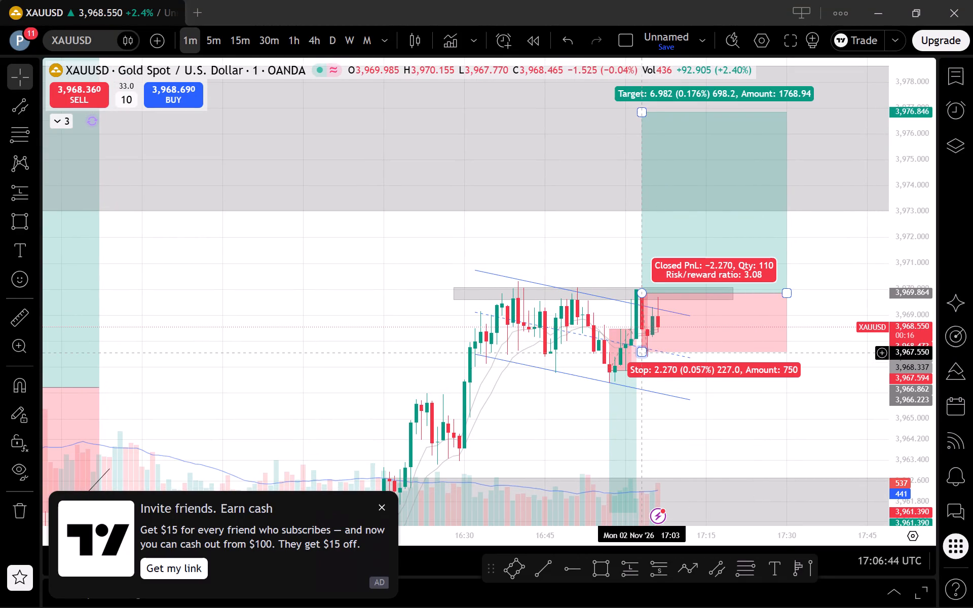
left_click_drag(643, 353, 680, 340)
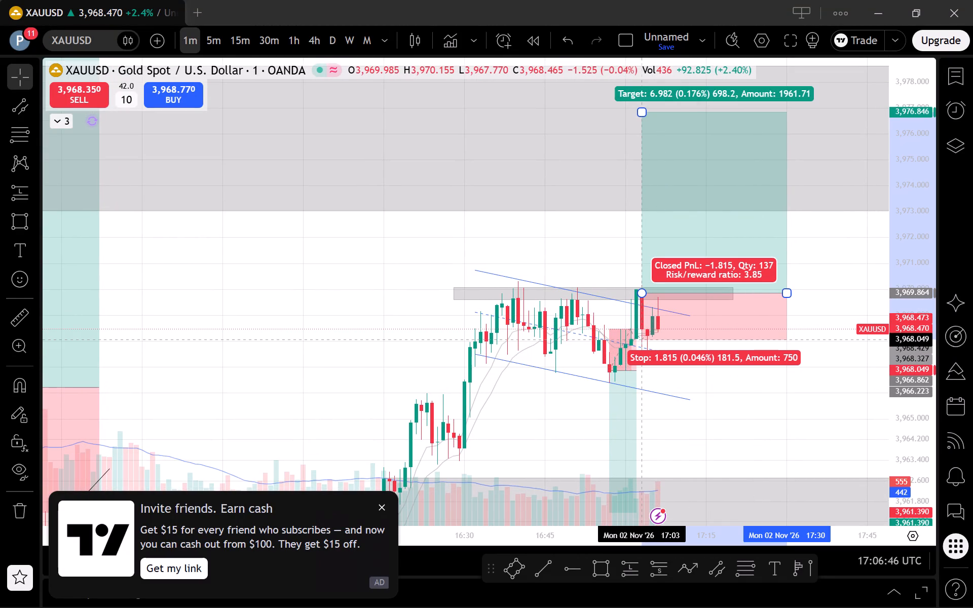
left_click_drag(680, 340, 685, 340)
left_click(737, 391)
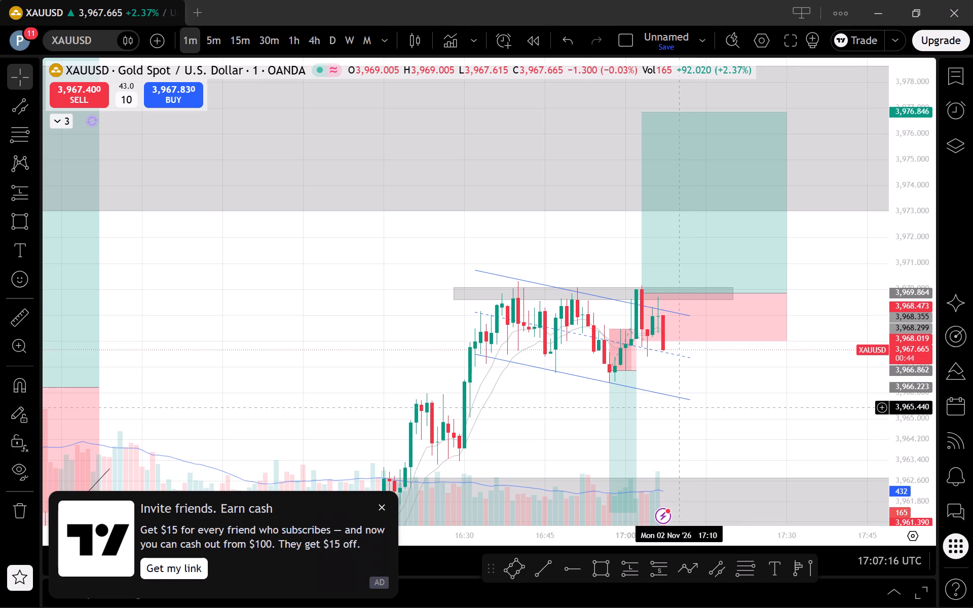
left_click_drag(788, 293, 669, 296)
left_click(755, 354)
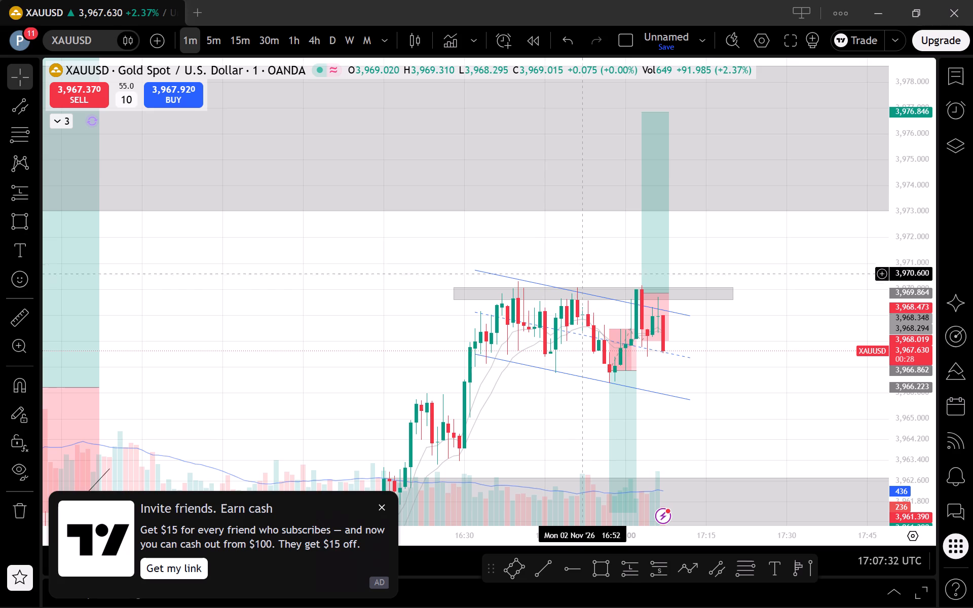
On the 5-minute chart, delete the short position drawn at the consolidation, with its target in the lower grey zone.
left_click(213, 34)
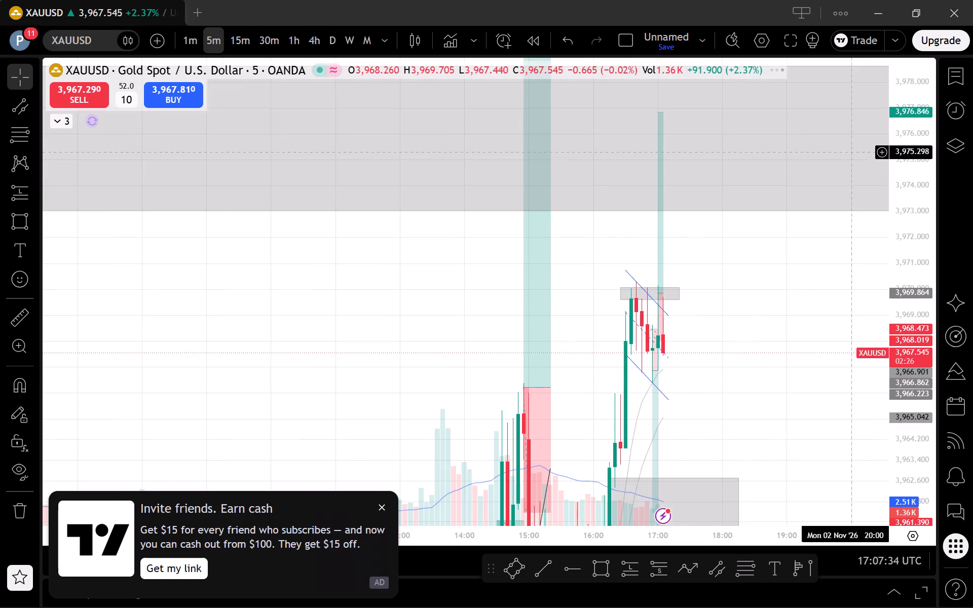
left_click_drag(922, 196, 910, 442)
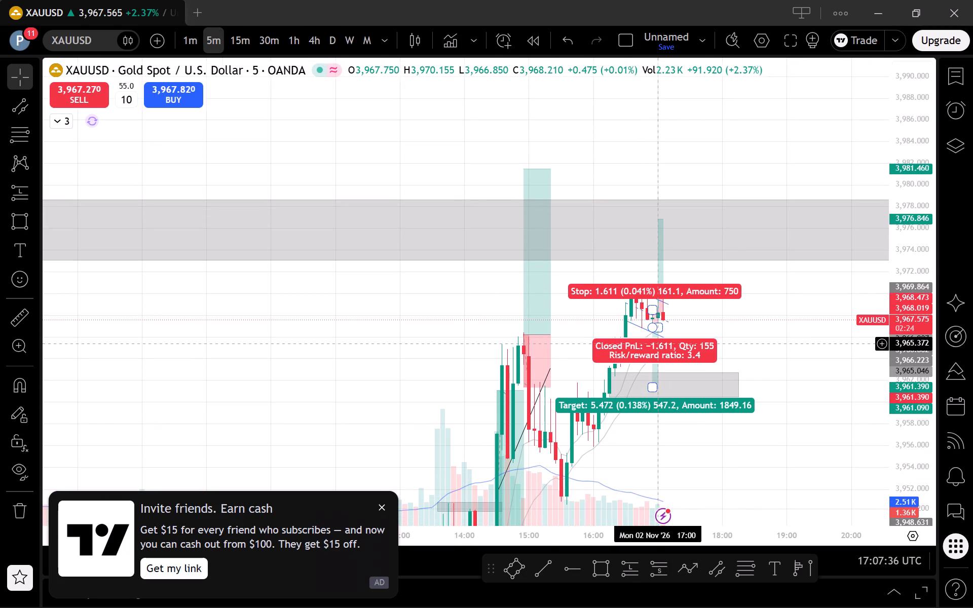
left_click(654, 345)
left_click(659, 108)
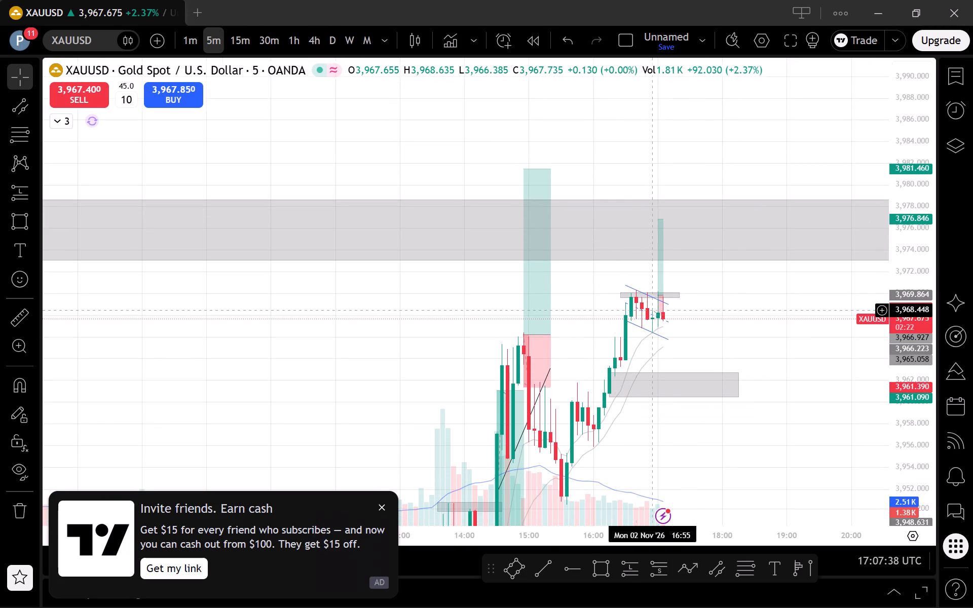
Delete the long position at the consolidation whose target lies in the higher grey zone at 3,976.846.
left_click(663, 308)
left_click(653, 109)
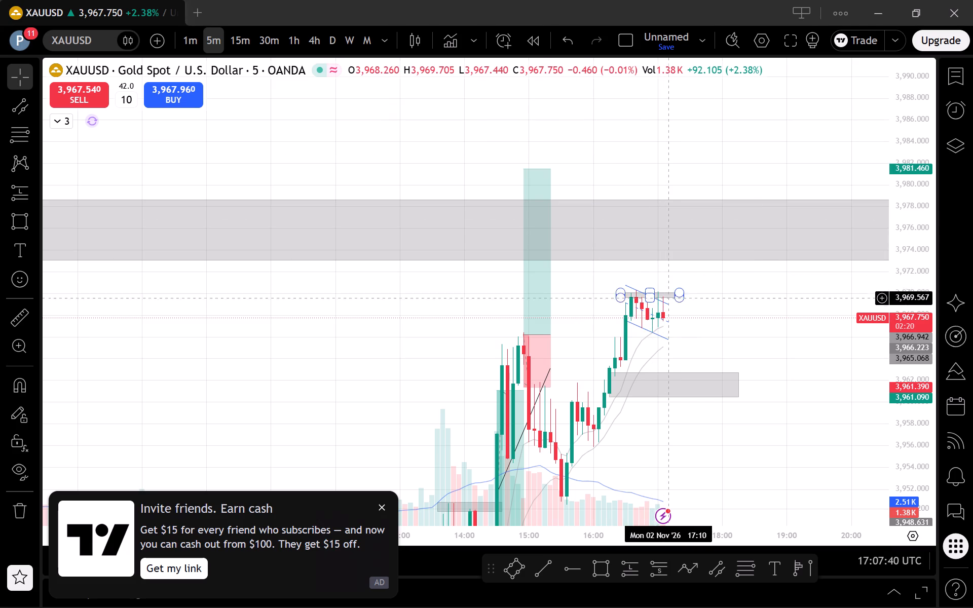
Examine price within the descending channel and near the grey zone at its highs, on the 5-minute and 1-minute charts.
left_click_drag(918, 439, 906, 359)
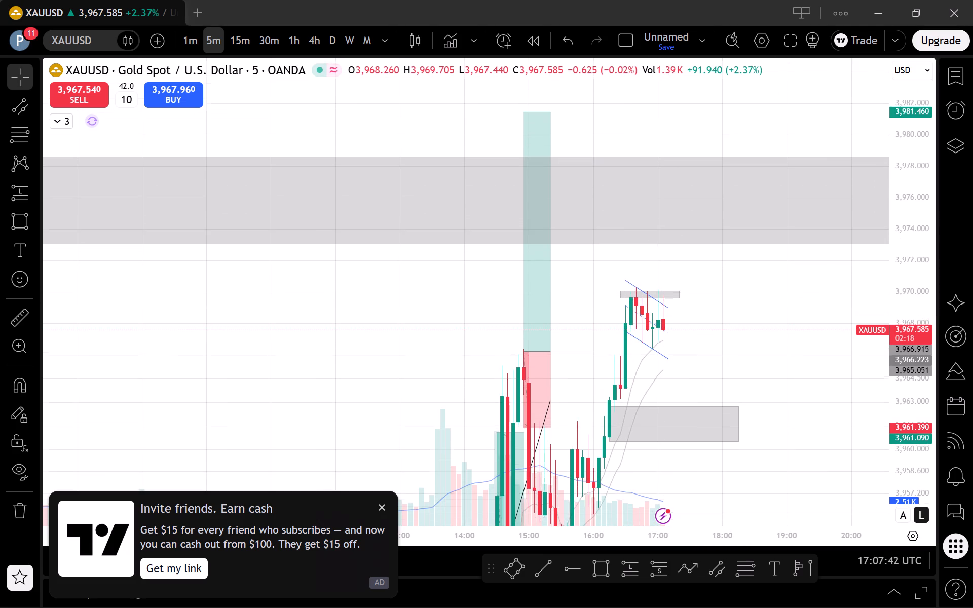
scroll(837, 355, "up", 2)
left_click_drag(785, 365, 807, 353)
left_click(200, 41)
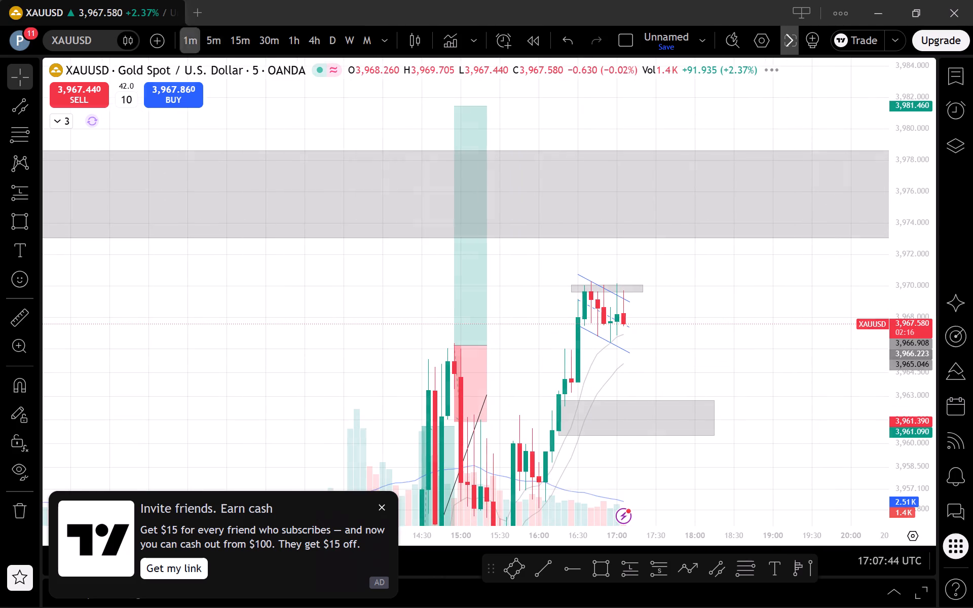
scroll(875, 409, "down", 1)
left_click_drag(912, 449, 915, 386)
left_click_drag(836, 401, 843, 386)
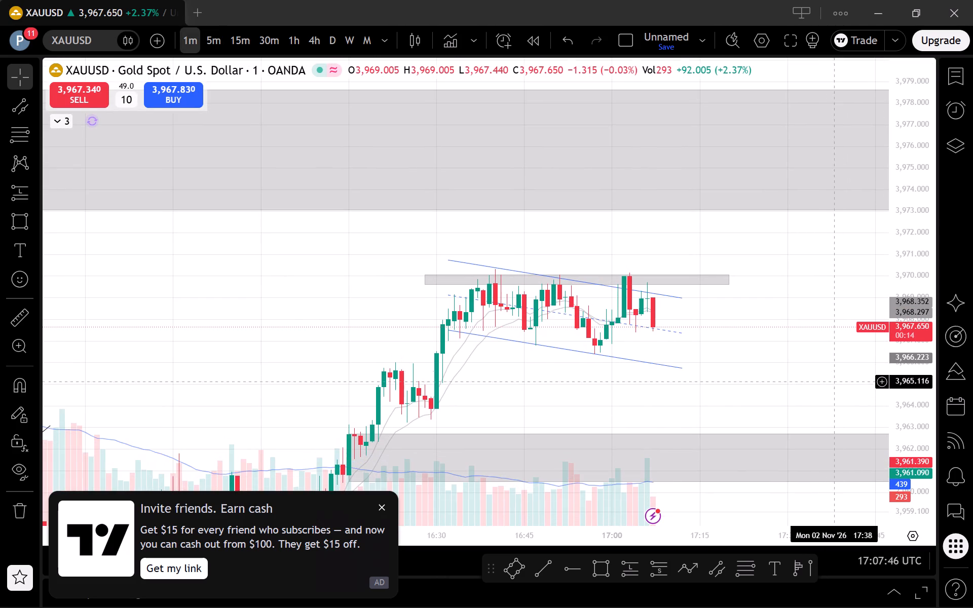
scroll(812, 340, "down", 2)
scroll(804, 334, "up", 1)
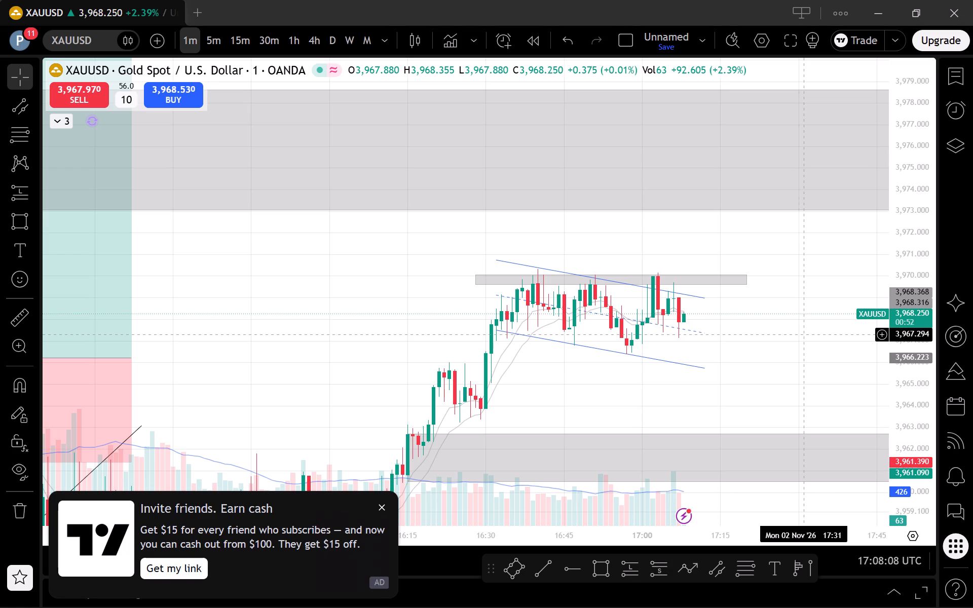
left_click_drag(911, 444, 888, 370)
scroll(815, 407, "up", 2)
left_click_drag(779, 420, 782, 389)
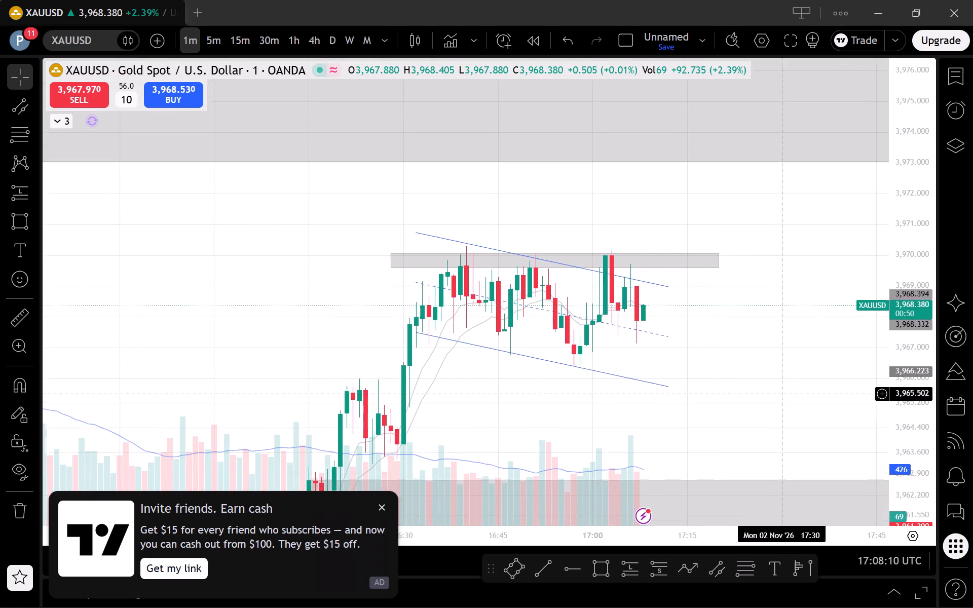
left_click_drag(782, 389, 782, 390)
Close the invite-friends advertisement covering the chart.
left_click(384, 510)
scroll(660, 395, "down", 1)
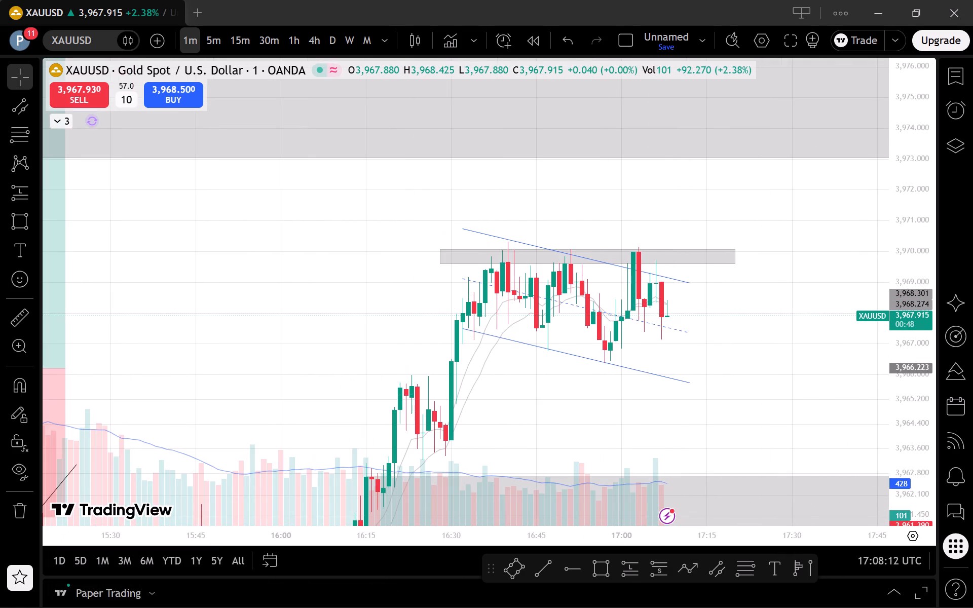
left_click_drag(807, 417, 807, 347)
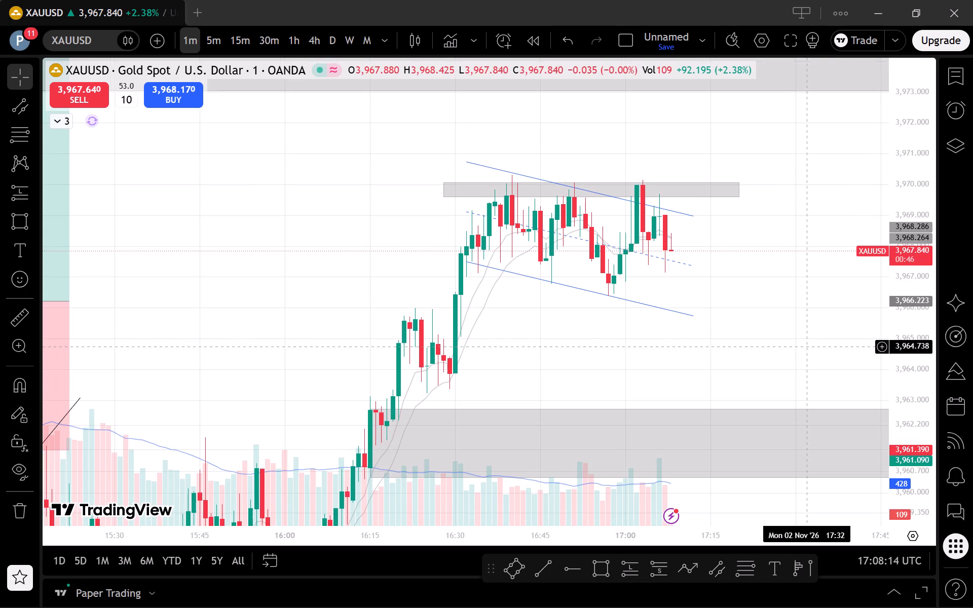
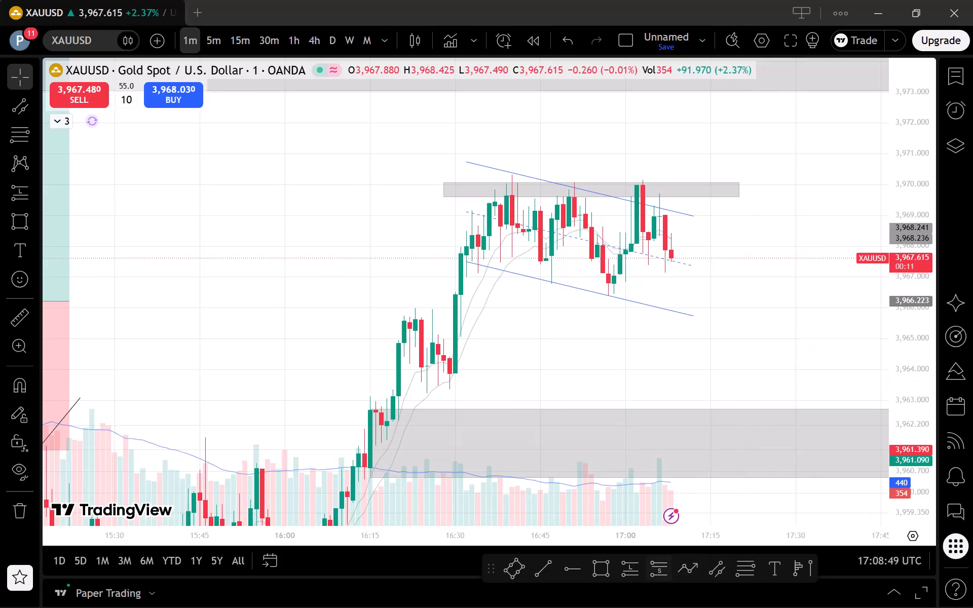
Draw a short position at the consolidation on the 1-minute chart, with entry 3,967.675, stop 3,969.695 and target 3,961.622 inside the lower grey zone.
left_click(656, 565)
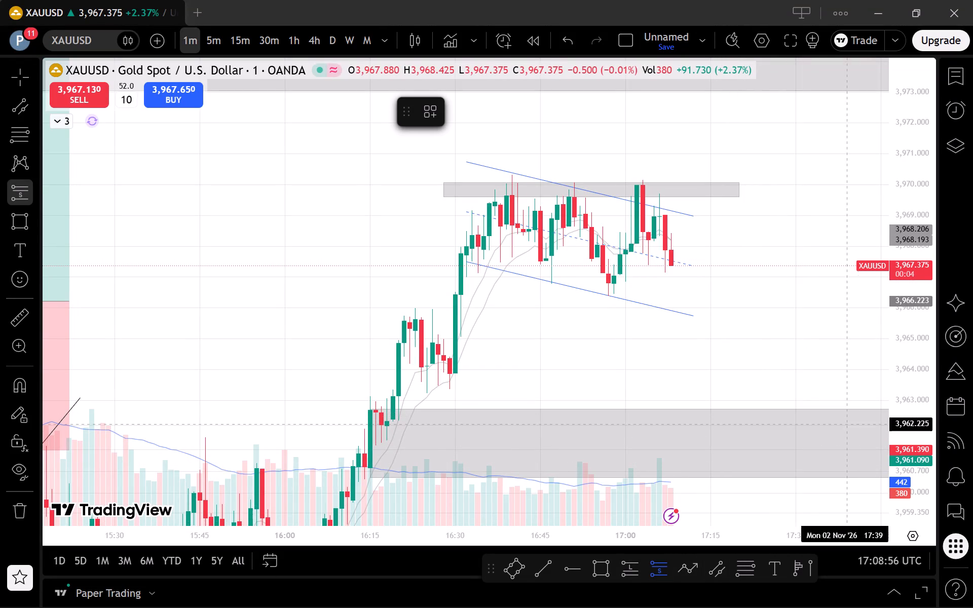
scroll(887, 412, "up", 3)
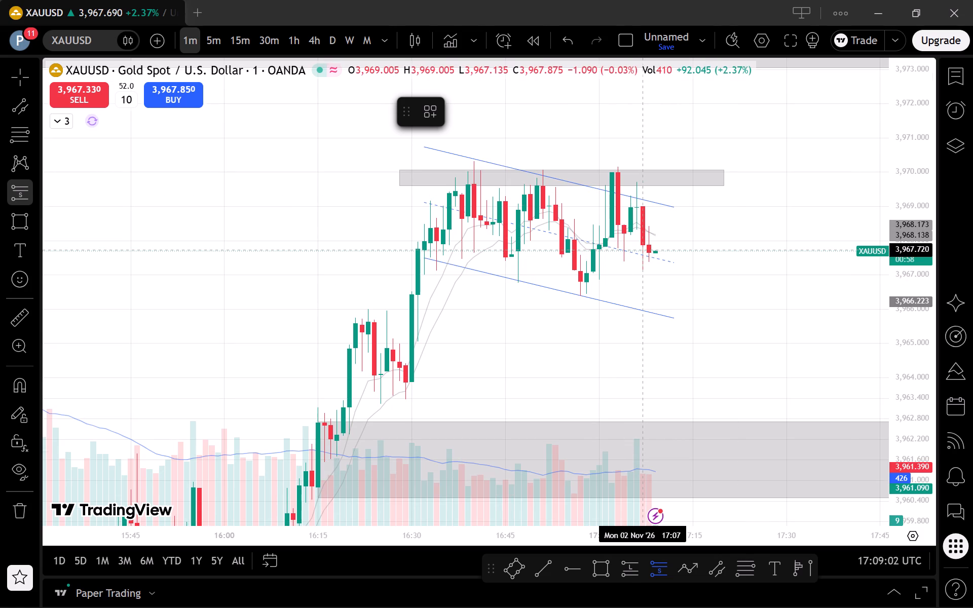
left_click(645, 252)
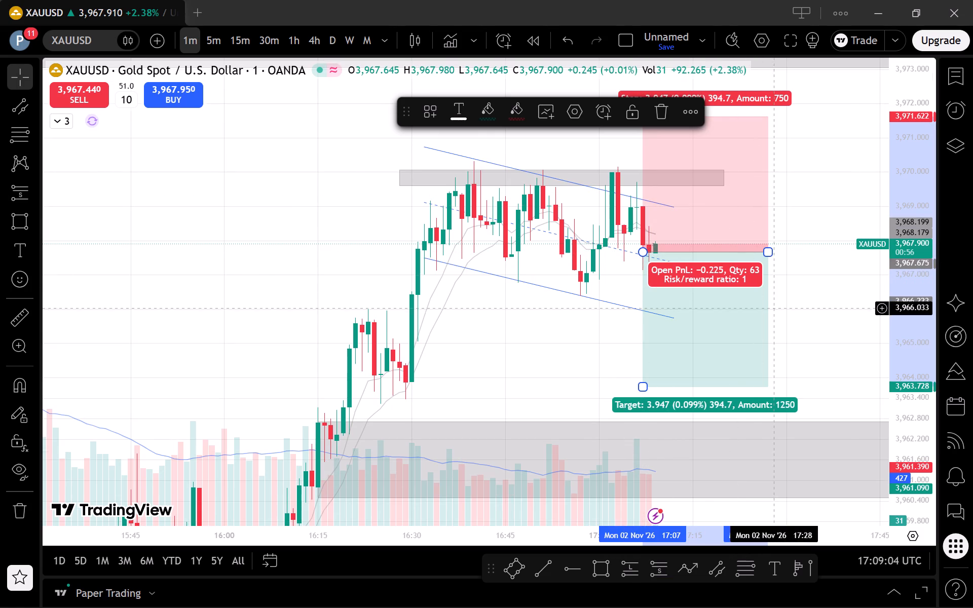
left_click(789, 204)
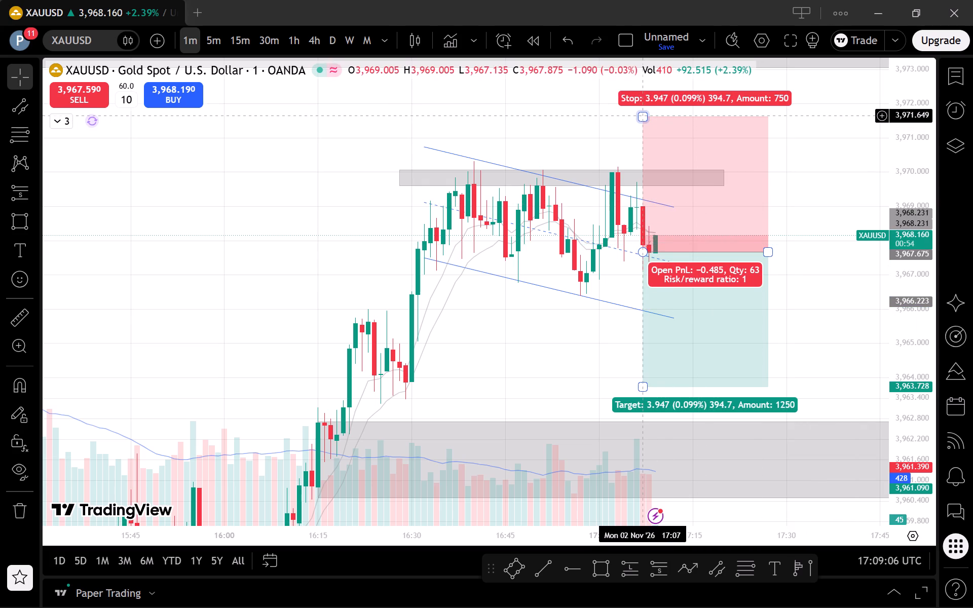
left_click_drag(643, 116, 752, 184)
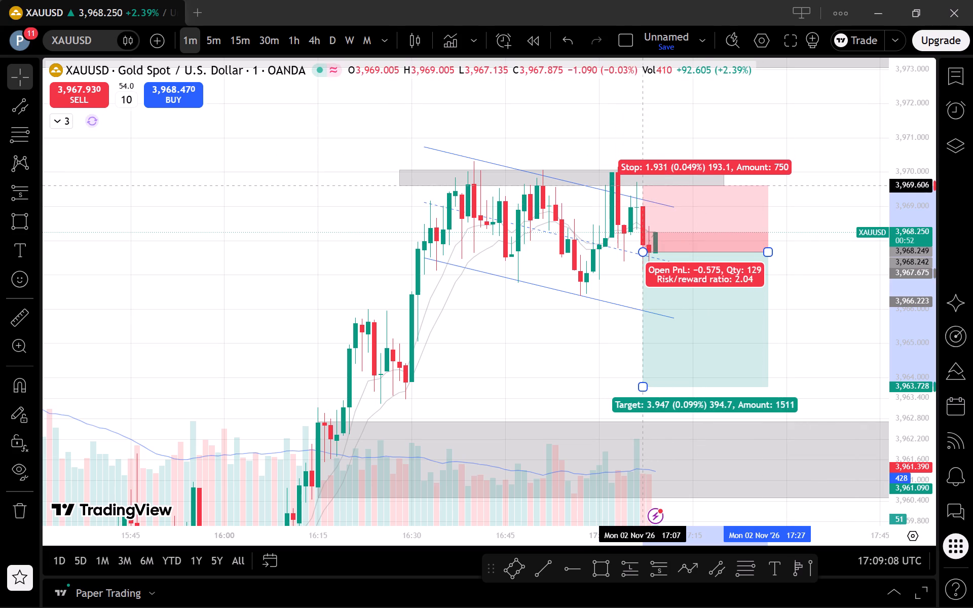
left_click_drag(752, 184, 754, 182)
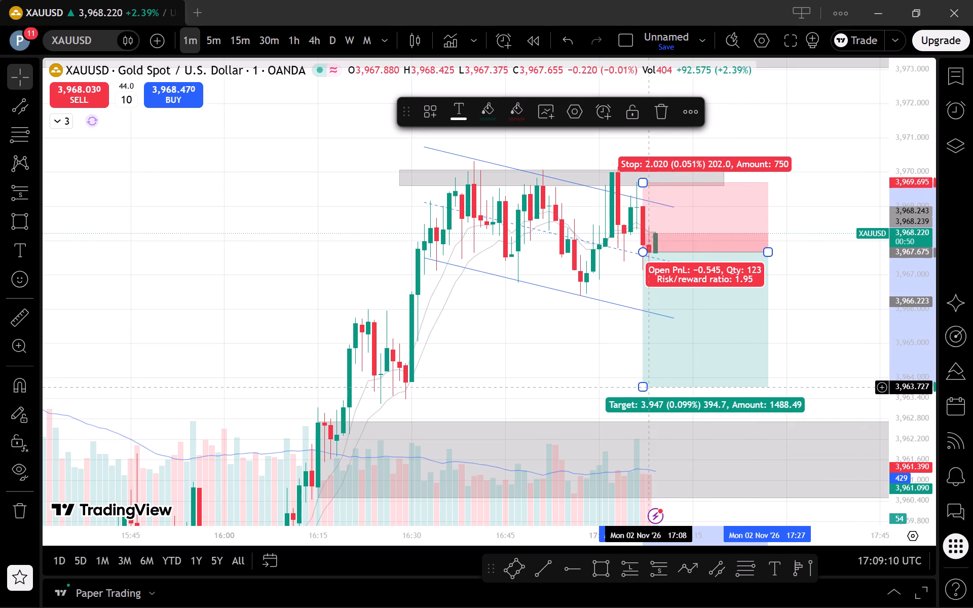
left_click_drag(643, 386, 719, 424)
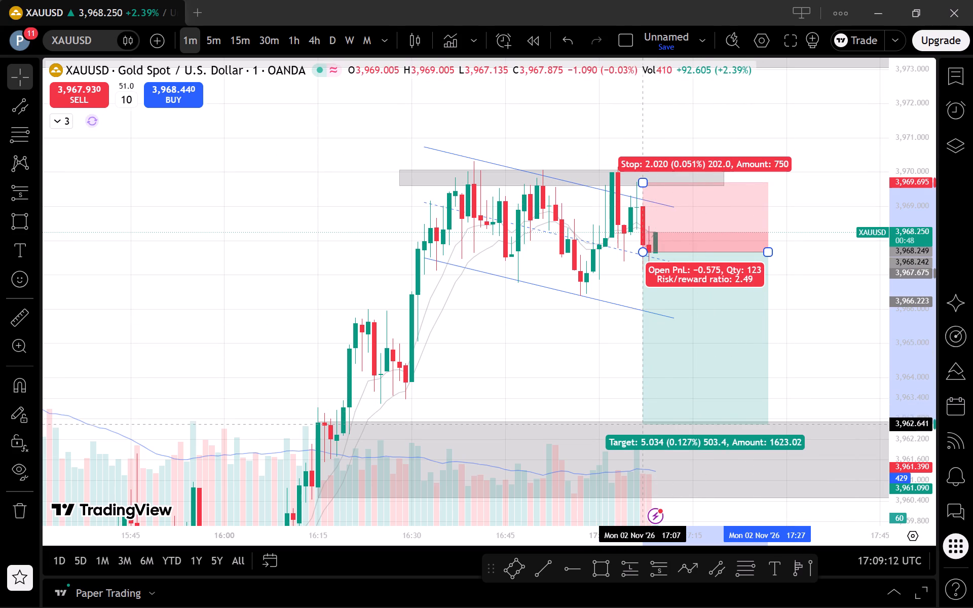
left_click_drag(719, 424, 772, 459)
left_click_drag(773, 254, 778, 255)
left_click(813, 285)
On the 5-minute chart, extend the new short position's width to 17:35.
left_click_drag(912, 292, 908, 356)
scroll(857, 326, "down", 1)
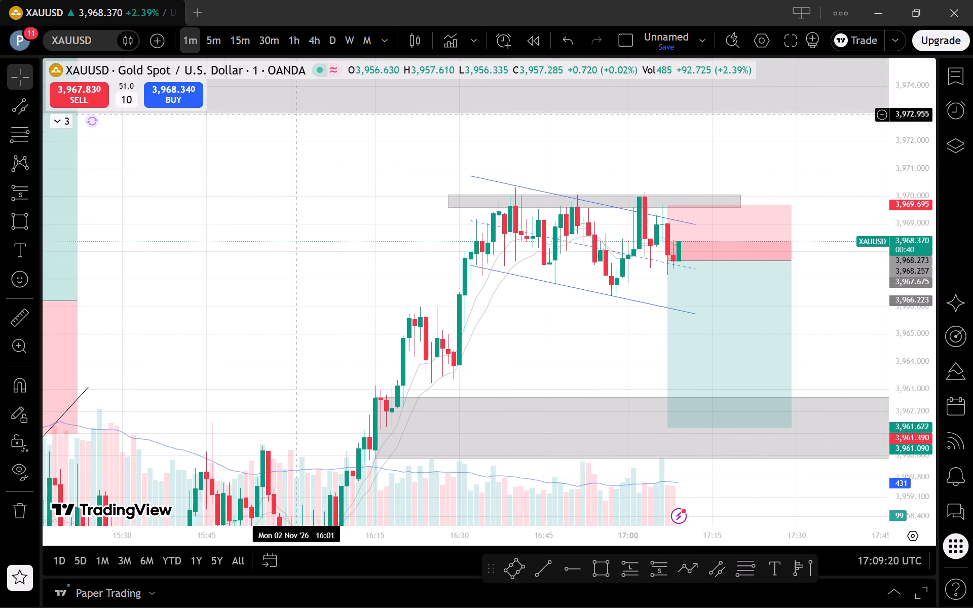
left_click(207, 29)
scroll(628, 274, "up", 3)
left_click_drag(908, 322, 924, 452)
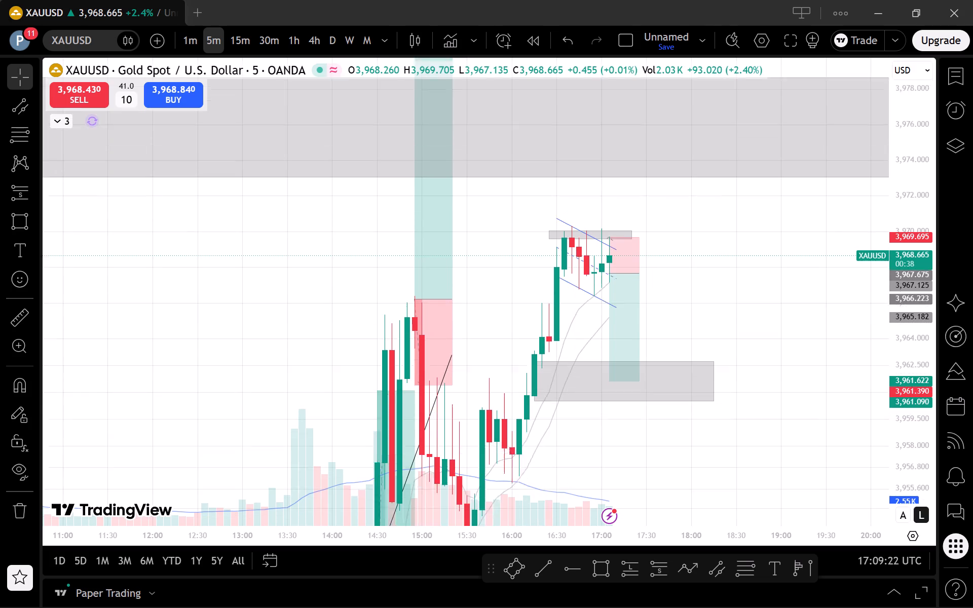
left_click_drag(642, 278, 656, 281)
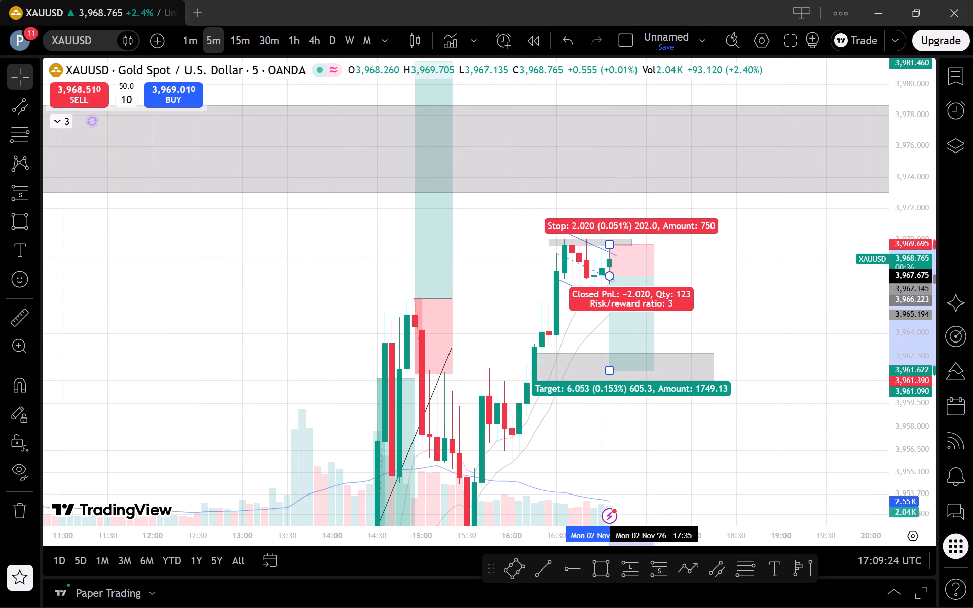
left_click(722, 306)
On the 1-minute chart, raise the short position's stop to 3,969.752.
scroll(751, 310, "down", 1)
left_click_drag(757, 310, 809, 312)
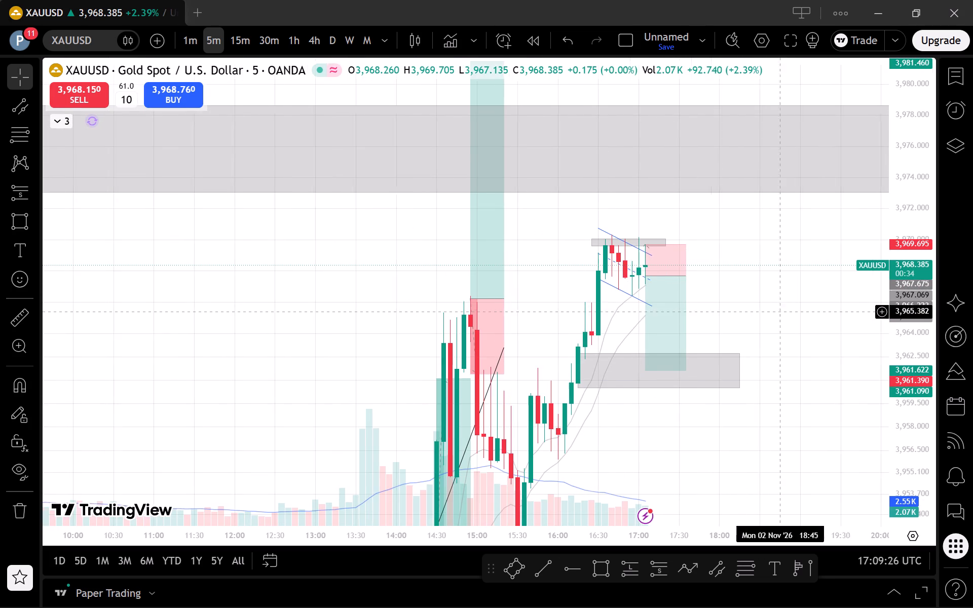
left_click_drag(809, 312, 811, 312)
scroll(812, 316, "down", 1)
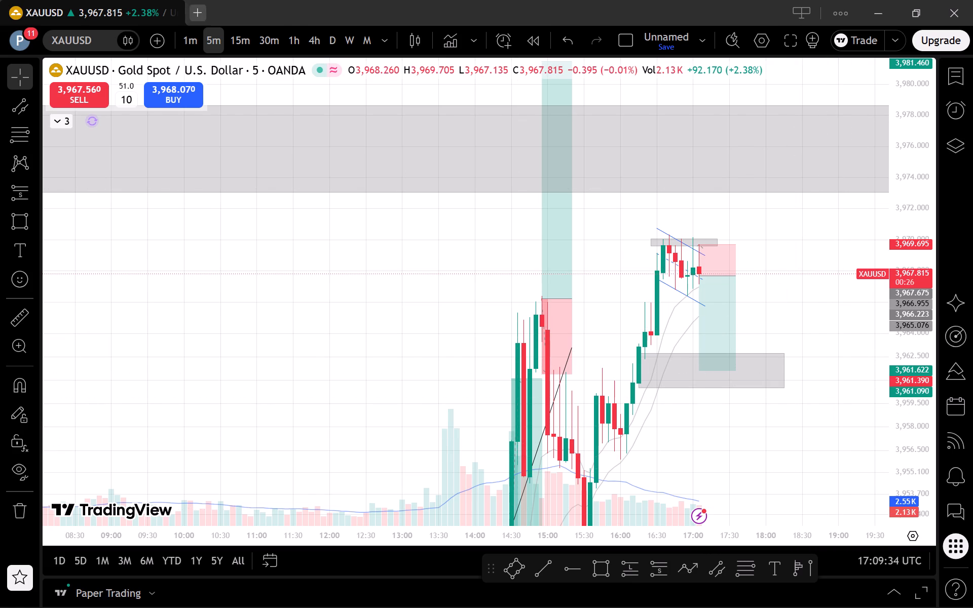
left_click(191, 43)
scroll(804, 346, "down", 1)
left_click_drag(791, 474, 730, 468)
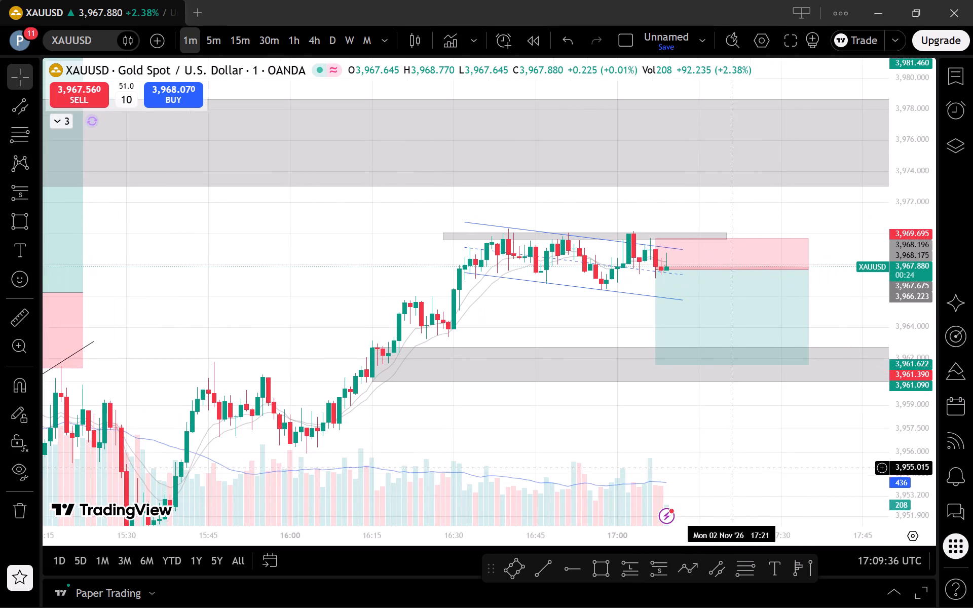
left_click_drag(906, 472, 899, 346)
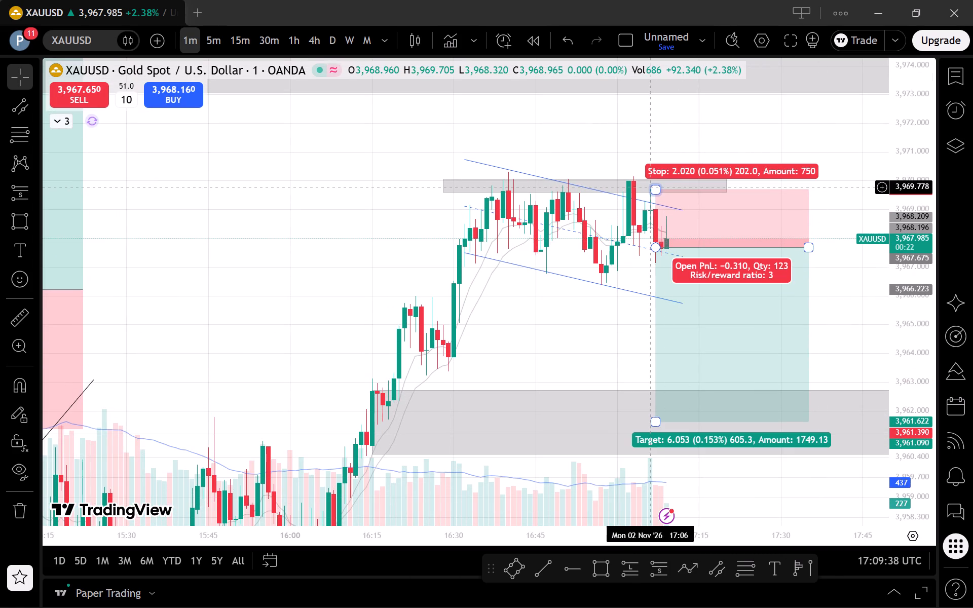
left_click_drag(657, 186, 682, 188)
Switch to the 5-minute chart and extend the short position's width to about 17:45.
left_click(210, 42)
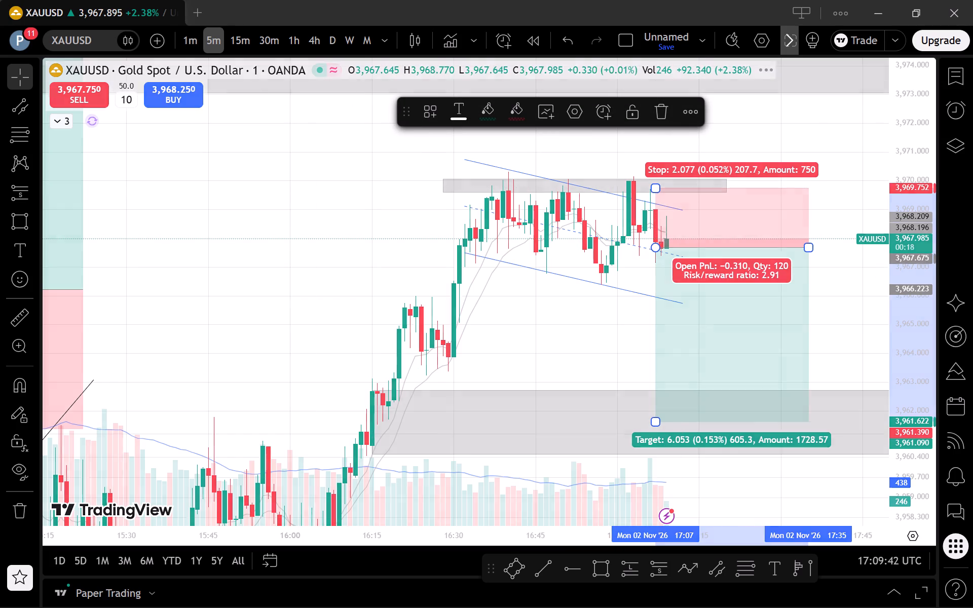
left_click(280, 187)
scroll(604, 303, "up", 2)
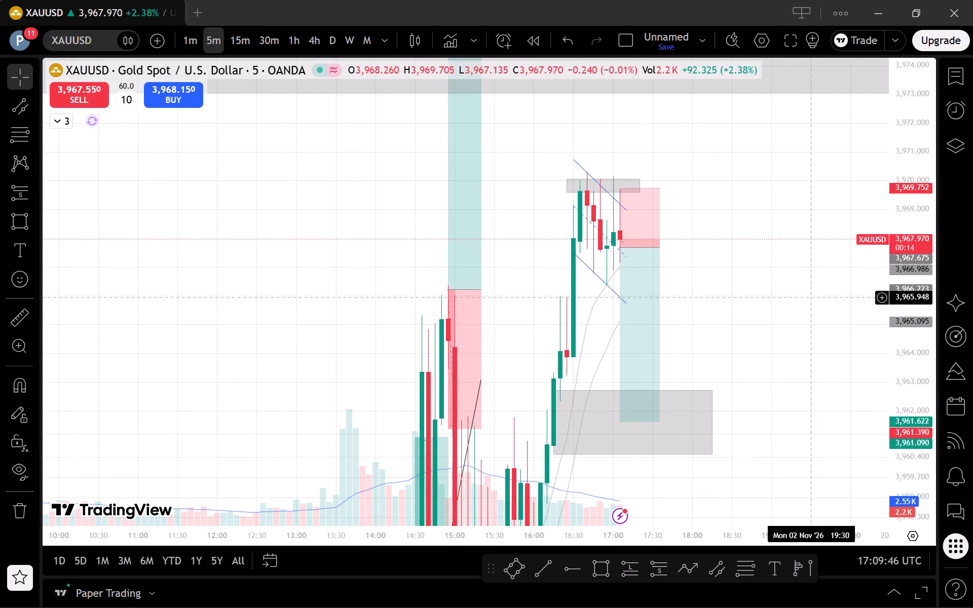
left_click_drag(664, 249, 675, 250)
left_click_drag(916, 275, 906, 365)
left_click(812, 358)
Examine the short setup and surrounding grey zones on the 5-minute, 15-minute, 30-minute and 1-hour charts.
scroll(816, 376, "up", 2)
left_click_drag(783, 433, 855, 411)
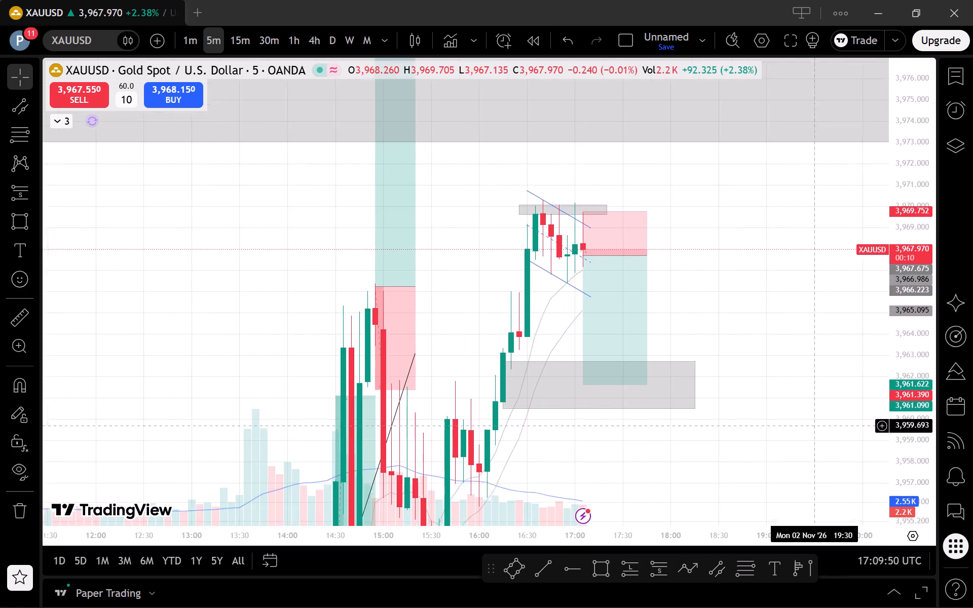
left_click_drag(855, 411, 858, 407)
scroll(870, 362, "down", 1)
scroll(837, 363, "up", 1)
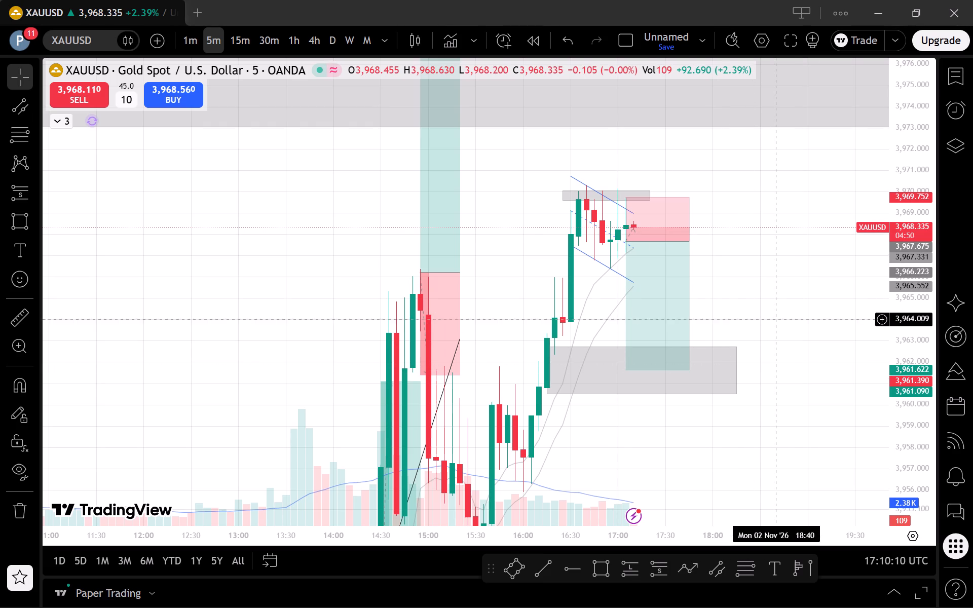
left_click(248, 36)
left_click_drag(915, 235, 907, 417)
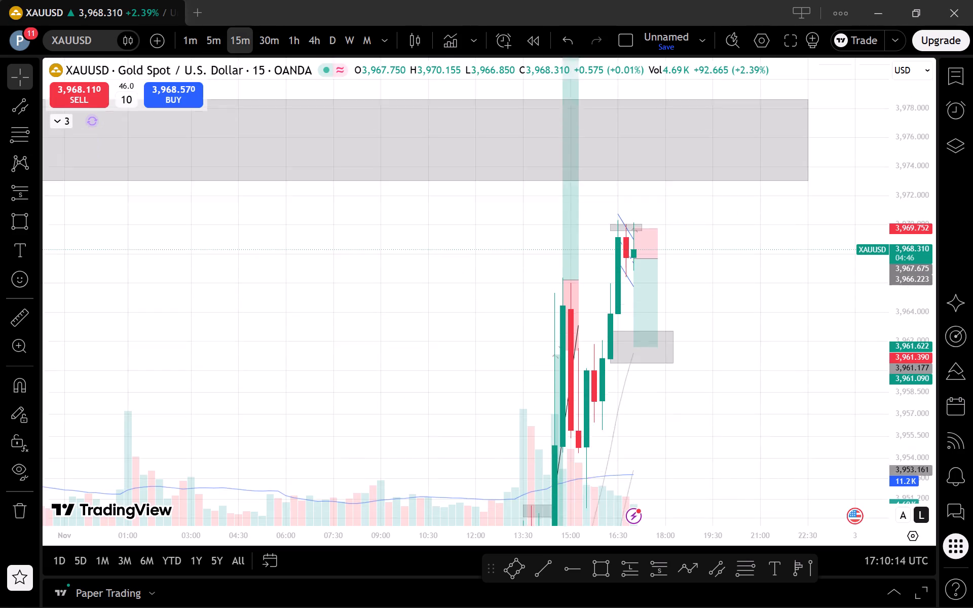
left_click_drag(907, 417, 904, 481)
left_click_drag(776, 481, 777, 448)
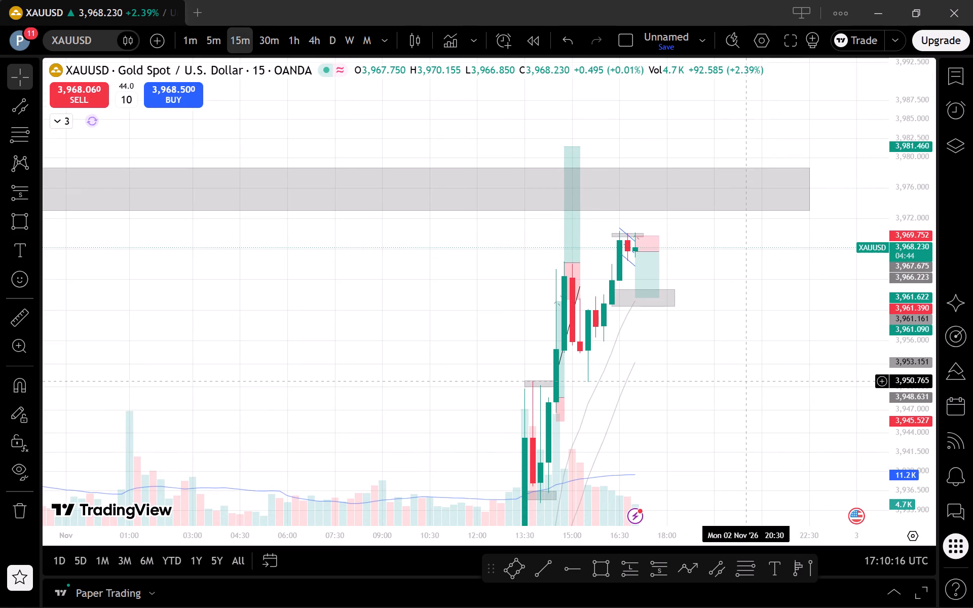
scroll(742, 381, "down", 1)
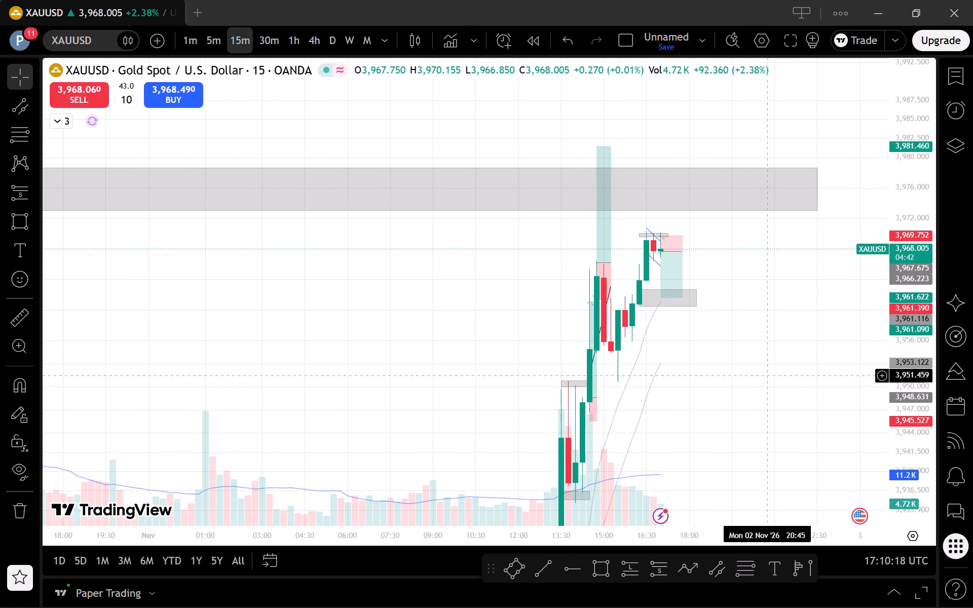
left_click_drag(886, 453, 879, 372)
left_click_drag(802, 332, 812, 354)
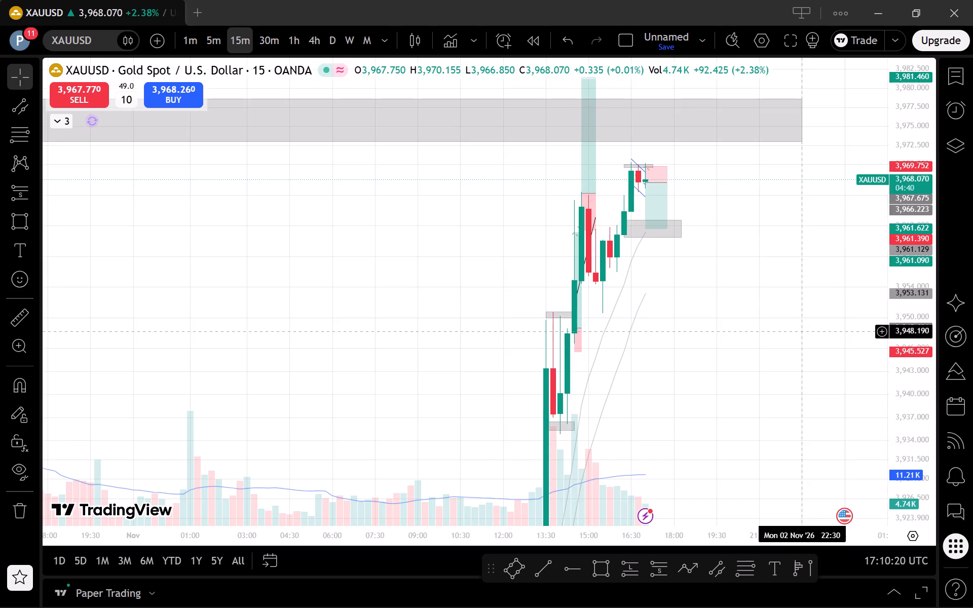
left_click_drag(812, 354, 838, 421)
left_click_drag(911, 466, 918, 400)
scroll(761, 384, "up", 1)
left_click_drag(760, 415, 775, 423)
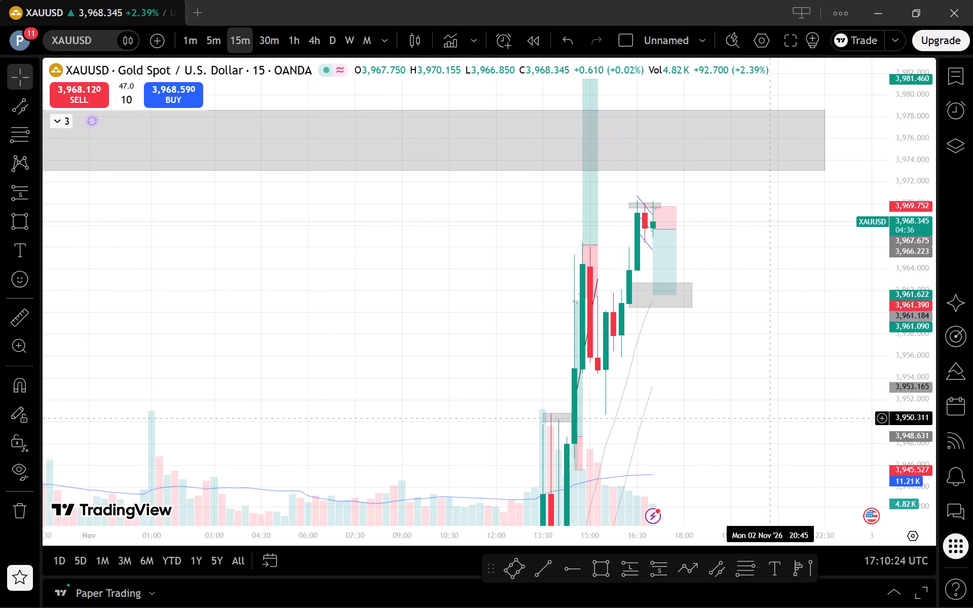
left_click(265, 40)
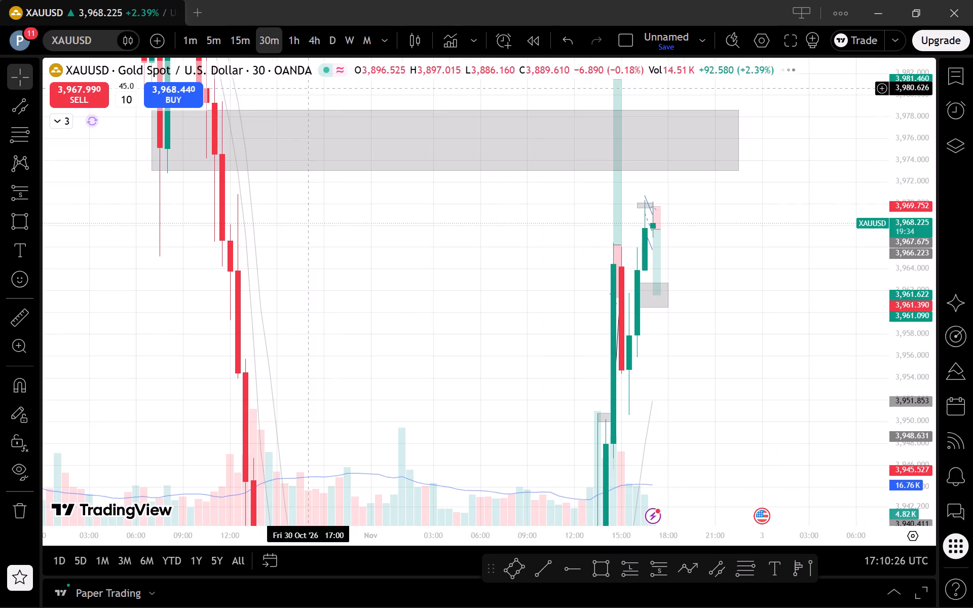
left_click_drag(913, 320, 906, 345)
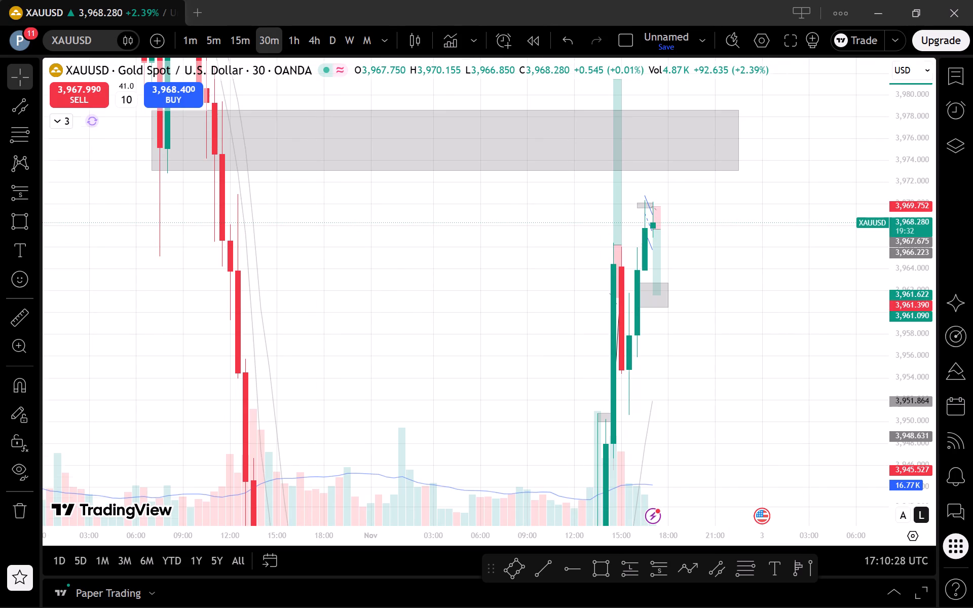
left_click_drag(906, 345, 904, 476)
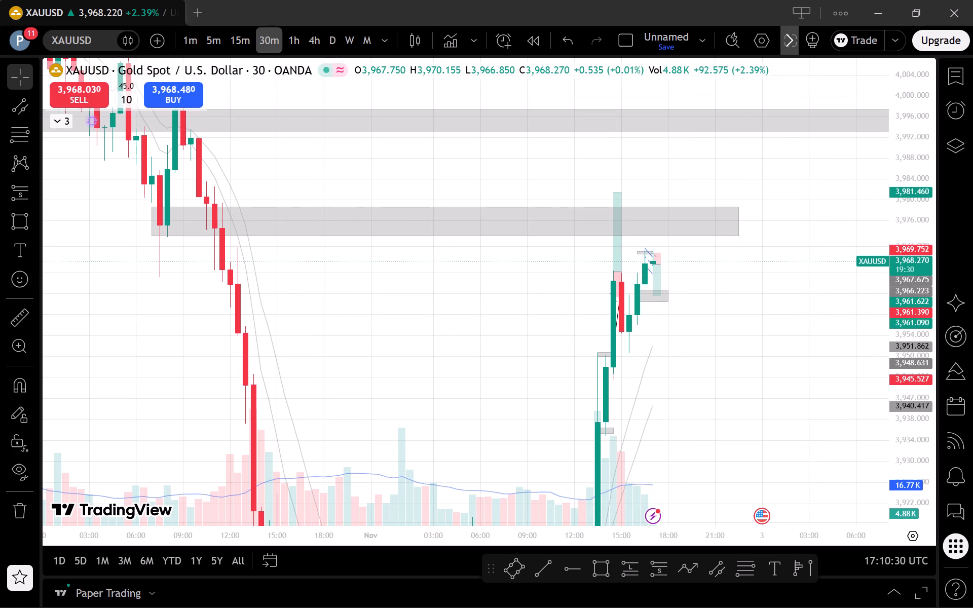
left_click(281, 34)
left_click(292, 43)
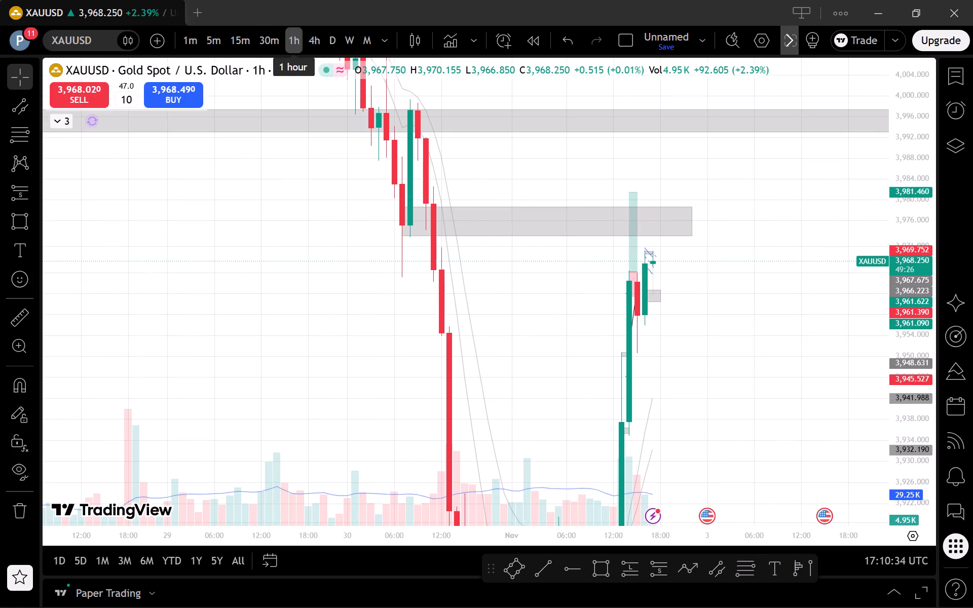
Examine price against the short position, descending channel and grey zones on the 5-minute and 1-minute charts.
left_click(216, 39)
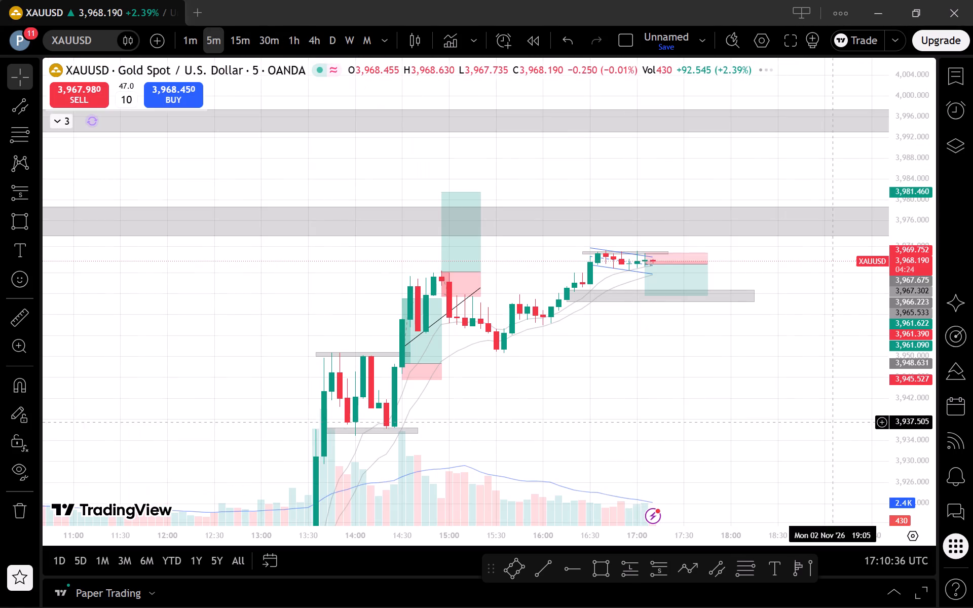
left_click_drag(921, 489, 928, 296)
scroll(863, 365, "down", 2)
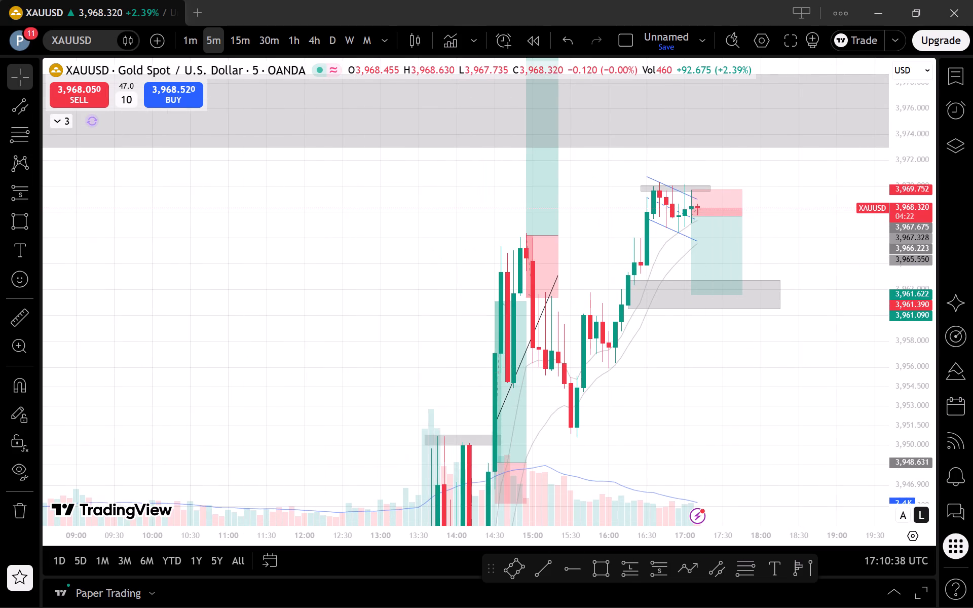
left_click_drag(917, 449, 909, 400)
left_click_drag(794, 429, 790, 467)
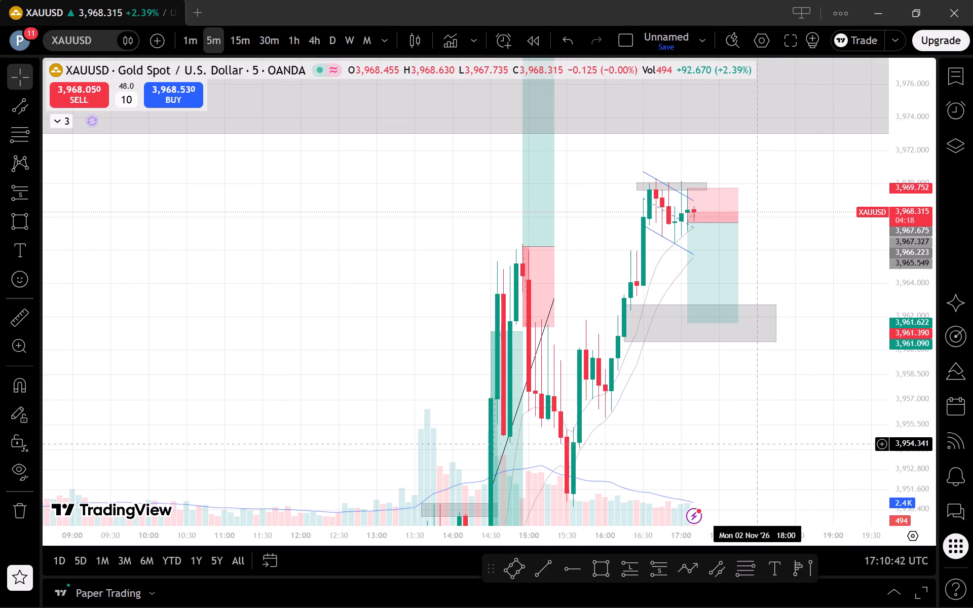
left_click(191, 42)
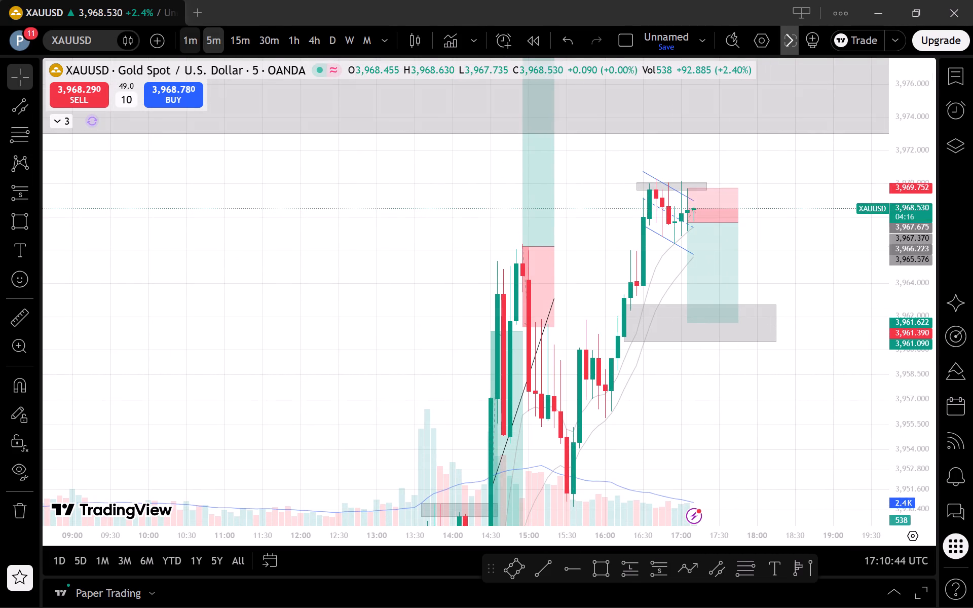
scroll(689, 433, "down", 3)
left_click_drag(841, 439, 724, 466)
scroll(826, 480, "down", 2)
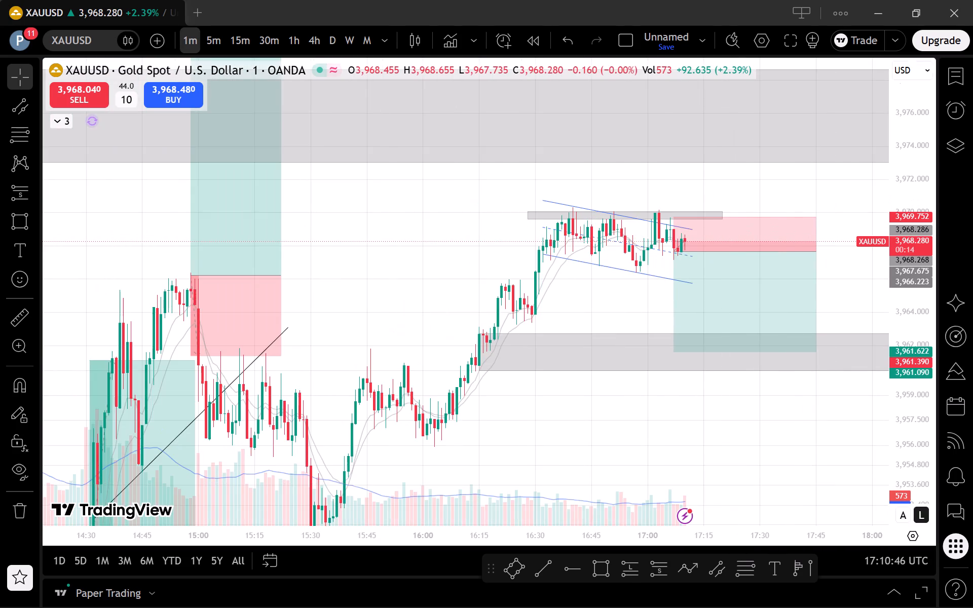
left_click_drag(935, 493, 912, 421)
left_click_drag(854, 315, 756, 360)
left_click_drag(922, 356, 924, 437)
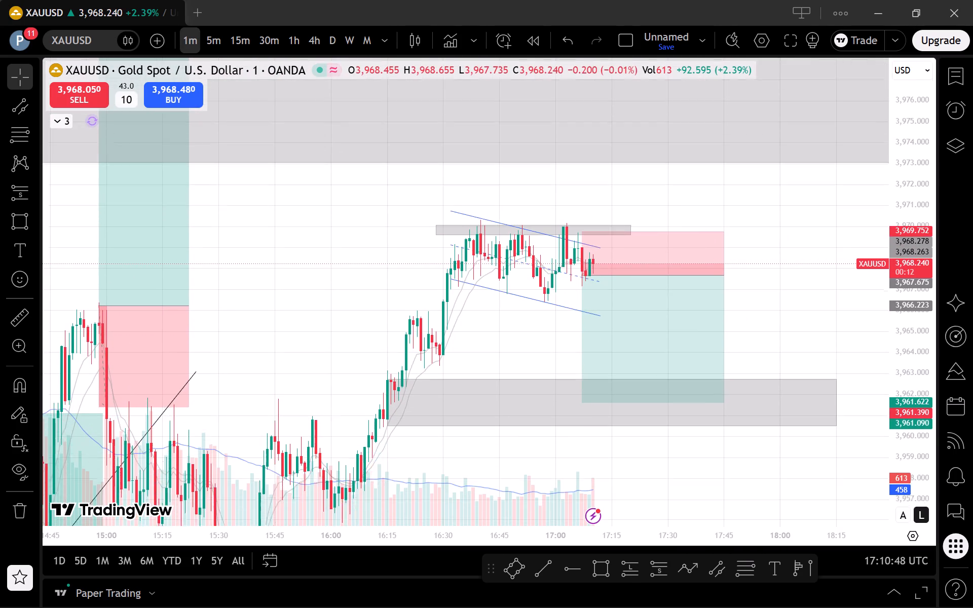
left_click_drag(924, 437, 923, 438)
left_click_drag(788, 486, 829, 484)
scroll(833, 479, "down", 1)
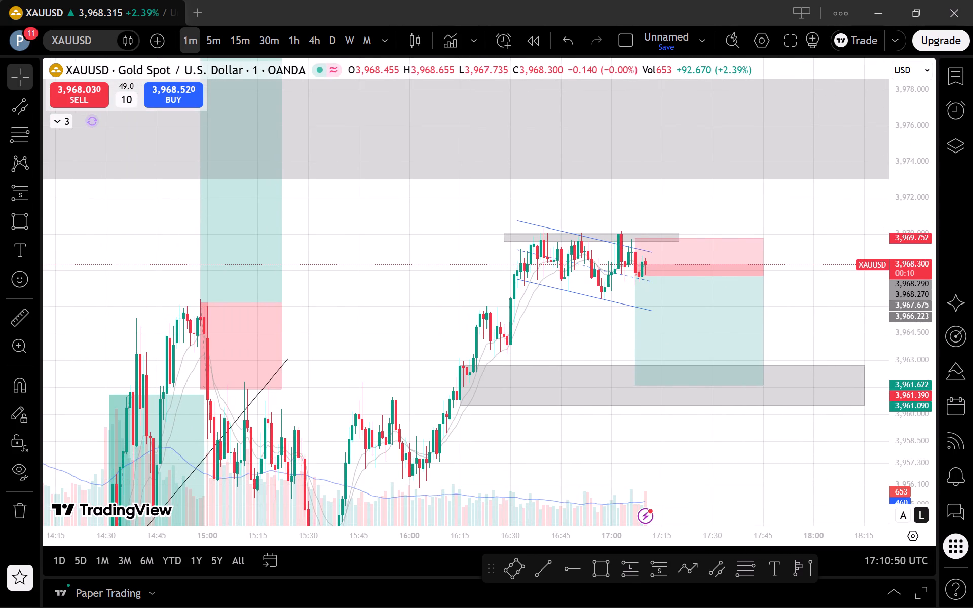
left_click_drag(910, 487, 916, 431)
scroll(841, 432, "up", 1)
left_click_drag(782, 473, 813, 466)
scroll(813, 463, "up", 2)
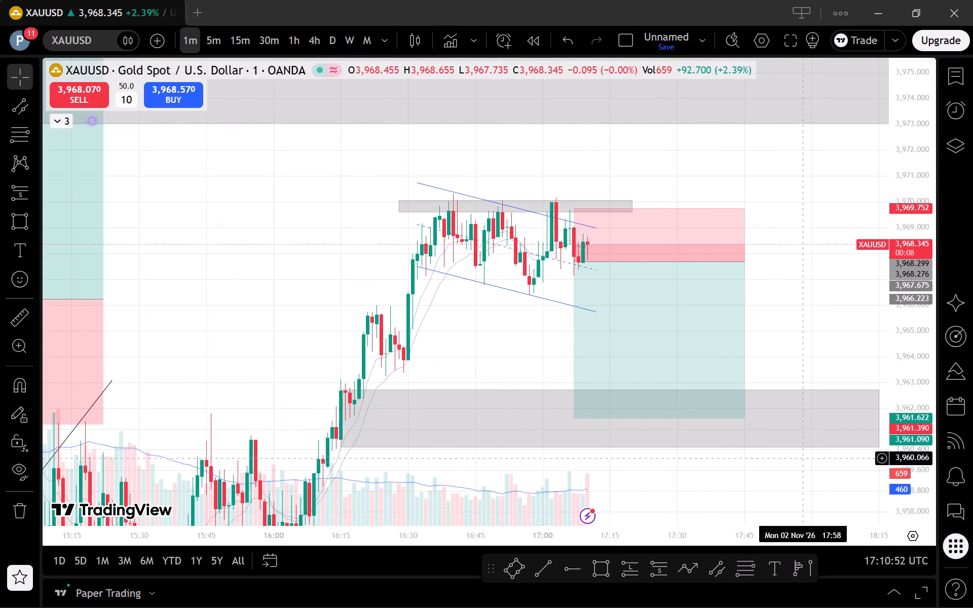
left_click_drag(803, 356, 835, 336)
scroll(811, 309, "down", 1)
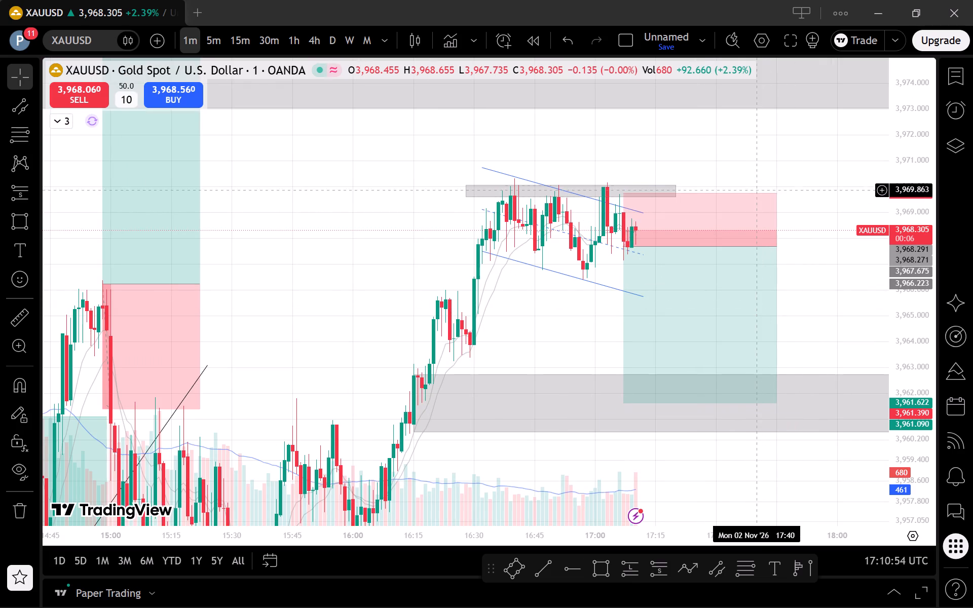
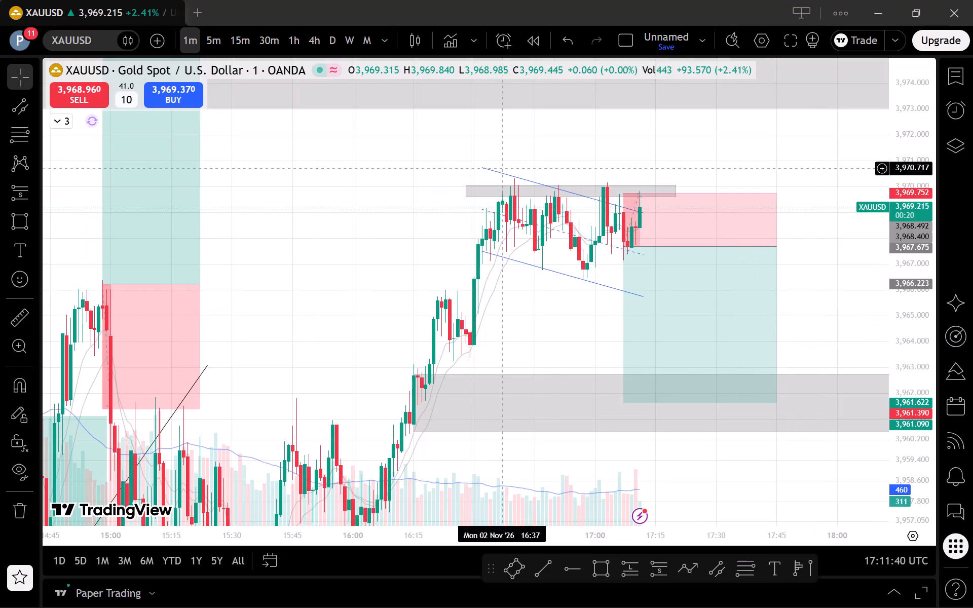
Examine price against the short position, descending channel and grey zones on the 15-minute and 1-minute charts.
left_click(244, 30)
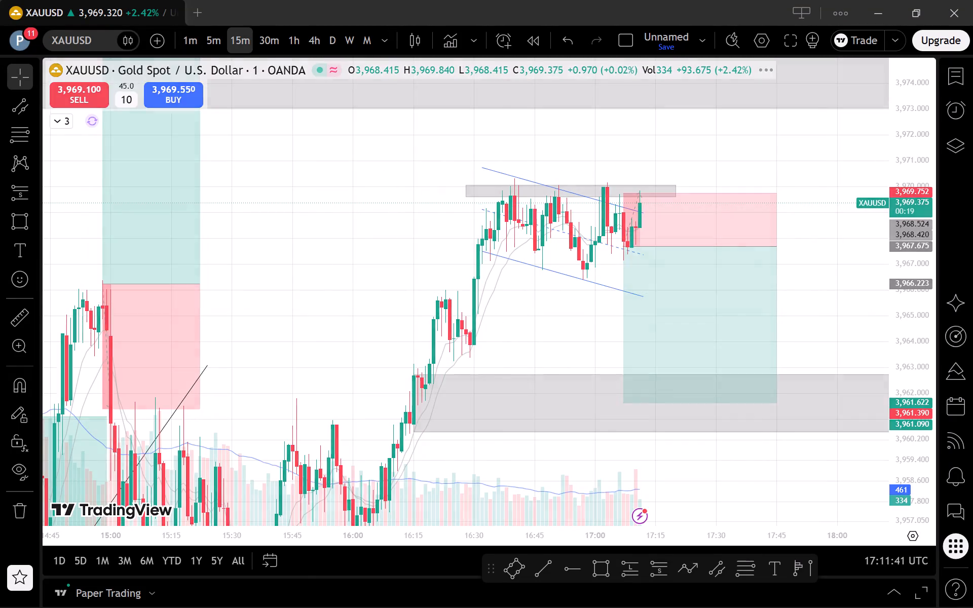
left_click_drag(924, 274, 920, 472)
scroll(855, 441, "up", 2)
left_click_drag(747, 439, 814, 448)
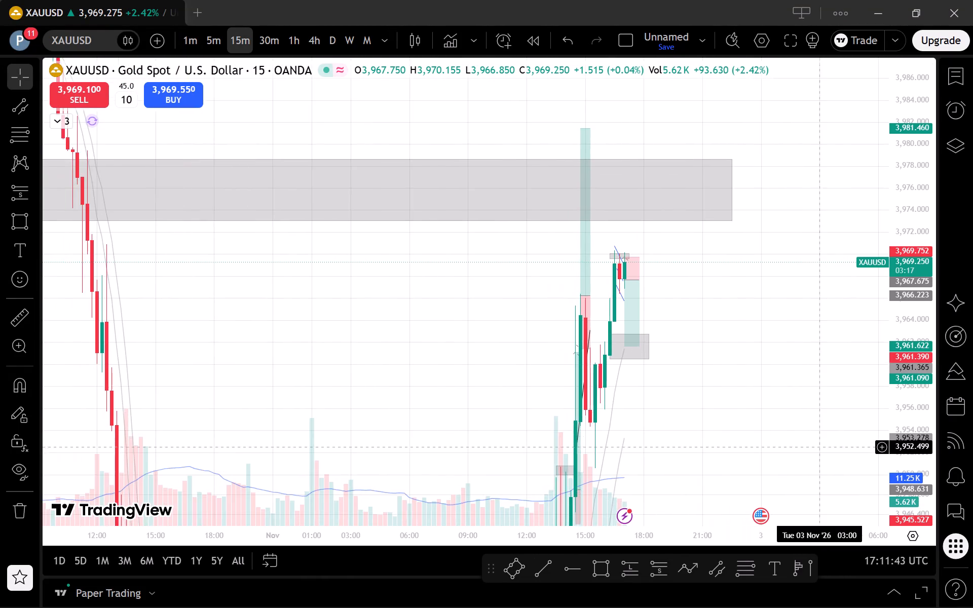
scroll(809, 436, "up", 2)
left_click_drag(677, 425, 729, 430)
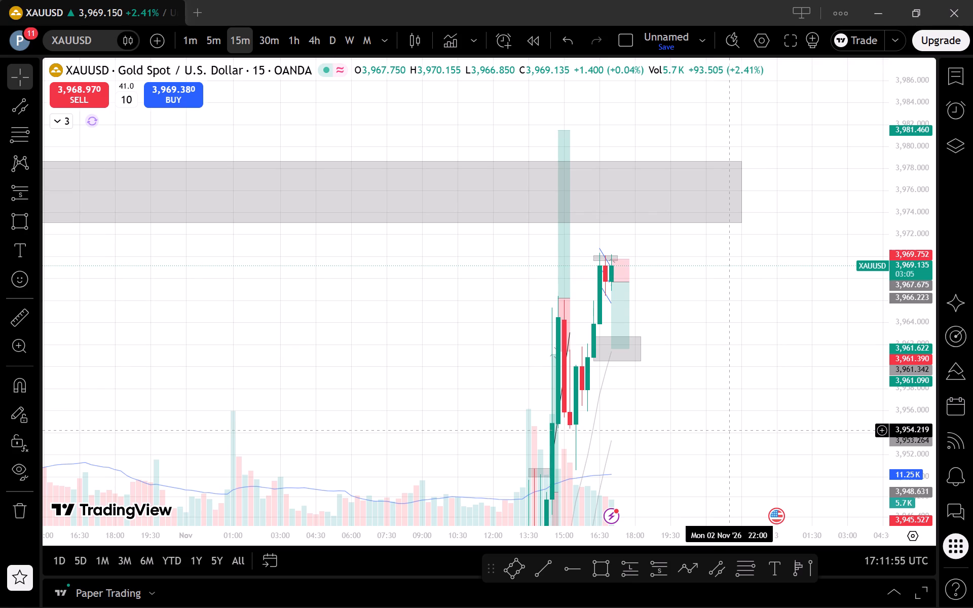
left_click(191, 36)
scroll(677, 460, "down", 1)
left_click_drag(914, 491, 905, 320)
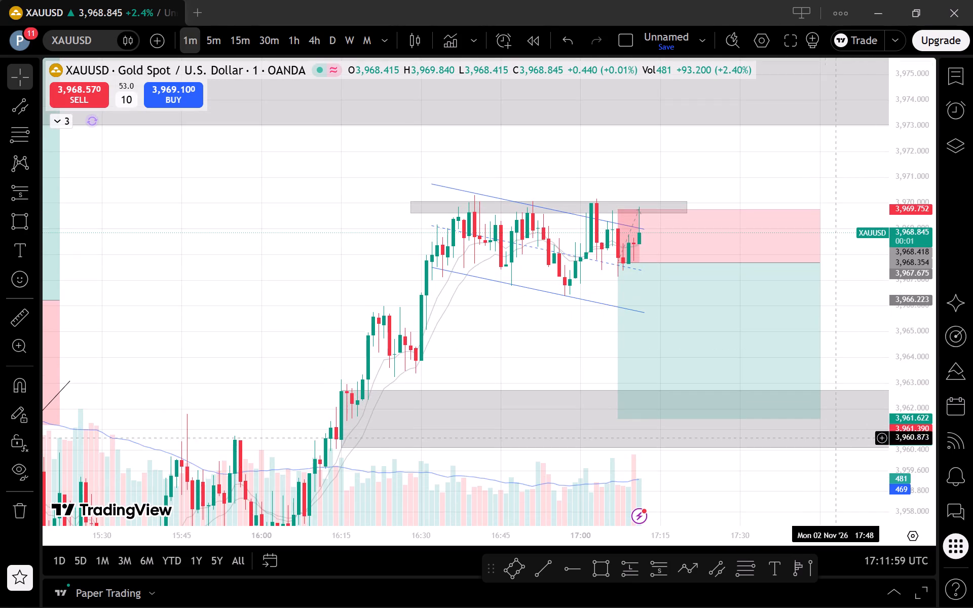
left_click_drag(805, 500, 737, 505)
scroll(733, 505, "down", 1)
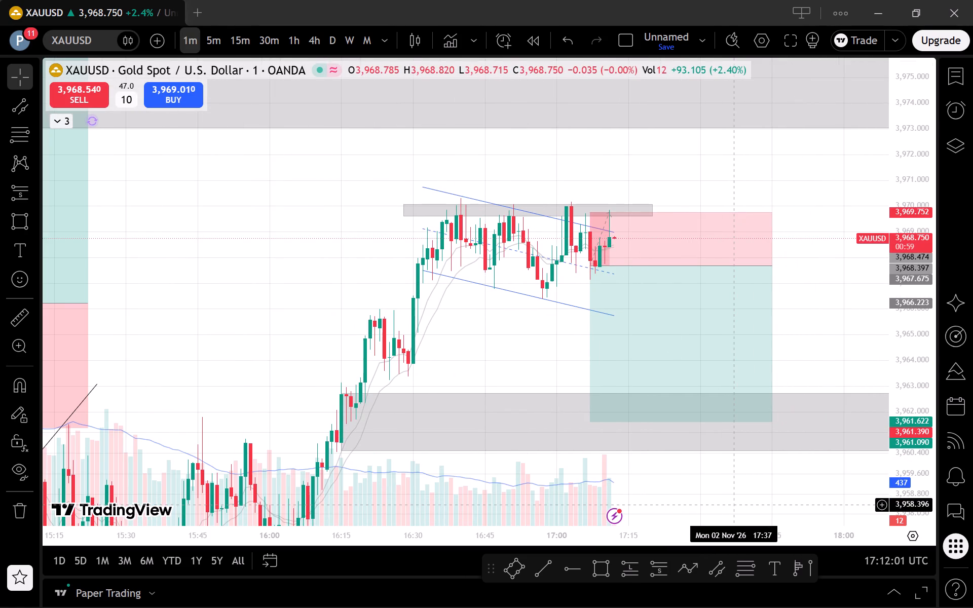
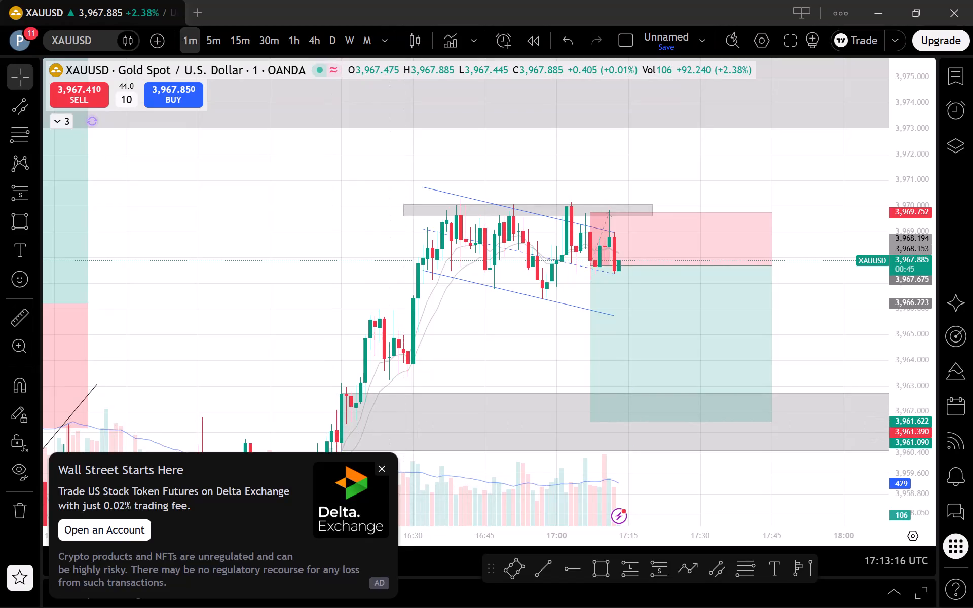
Dismiss the advertisement covering the lower part of the chart.
left_click(385, 469)
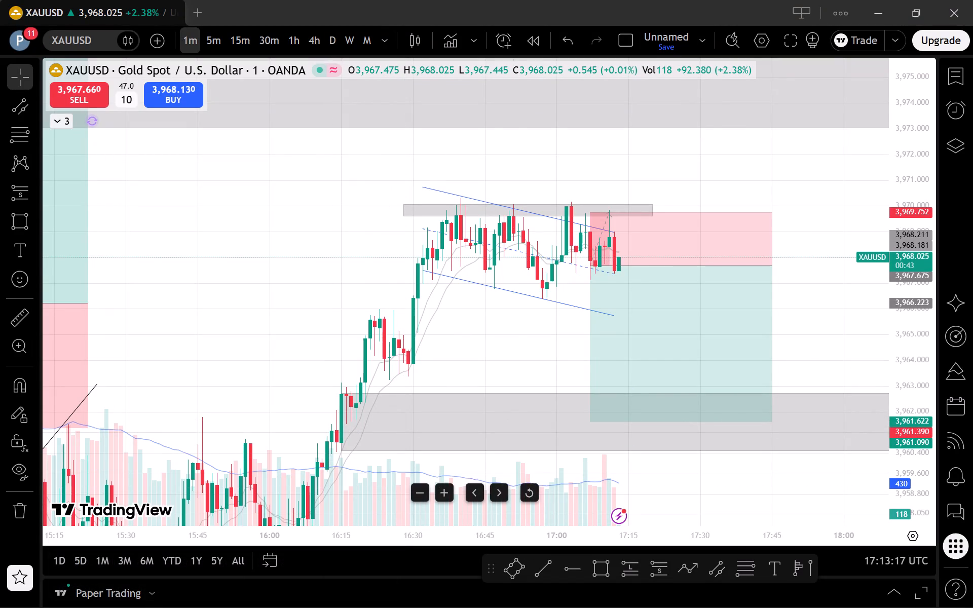
Examine price around the short position and grey zones on the 5-minute, 15-minute and 1-minute charts.
left_click(211, 40)
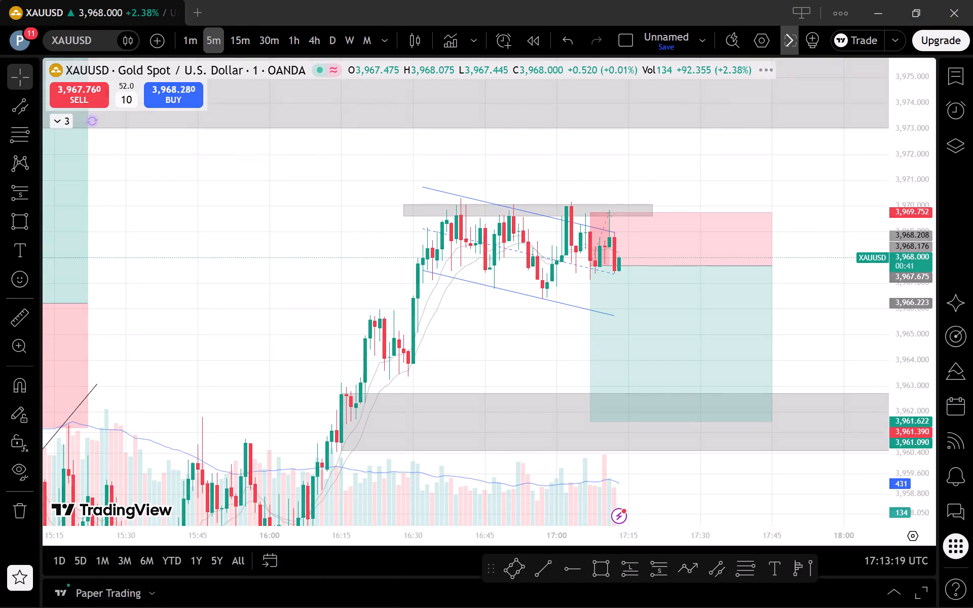
left_click_drag(917, 296, 905, 399)
scroll(834, 404, "up", 1)
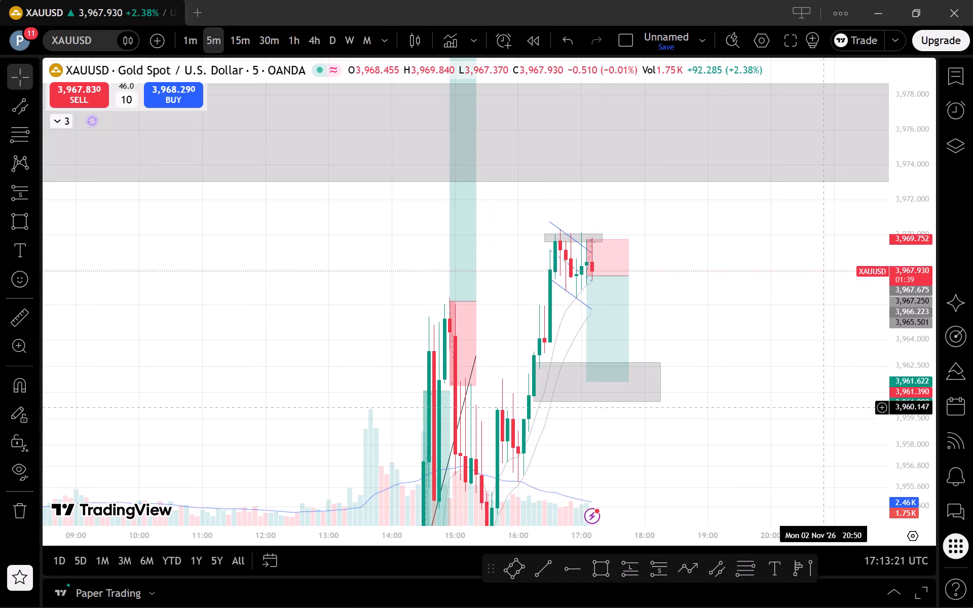
left_click_drag(780, 422, 835, 409)
scroll(822, 410, "up", 1)
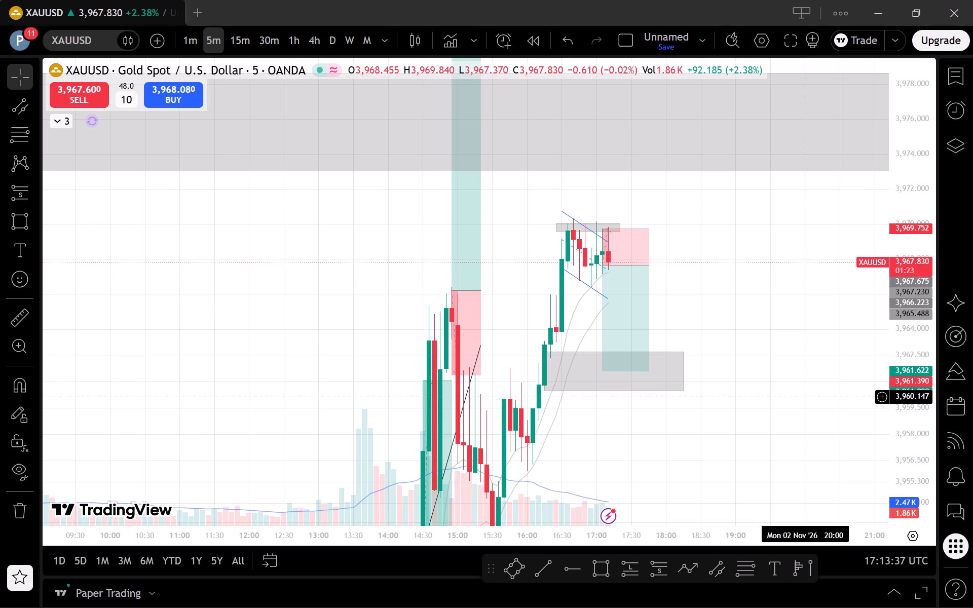
left_click(241, 34)
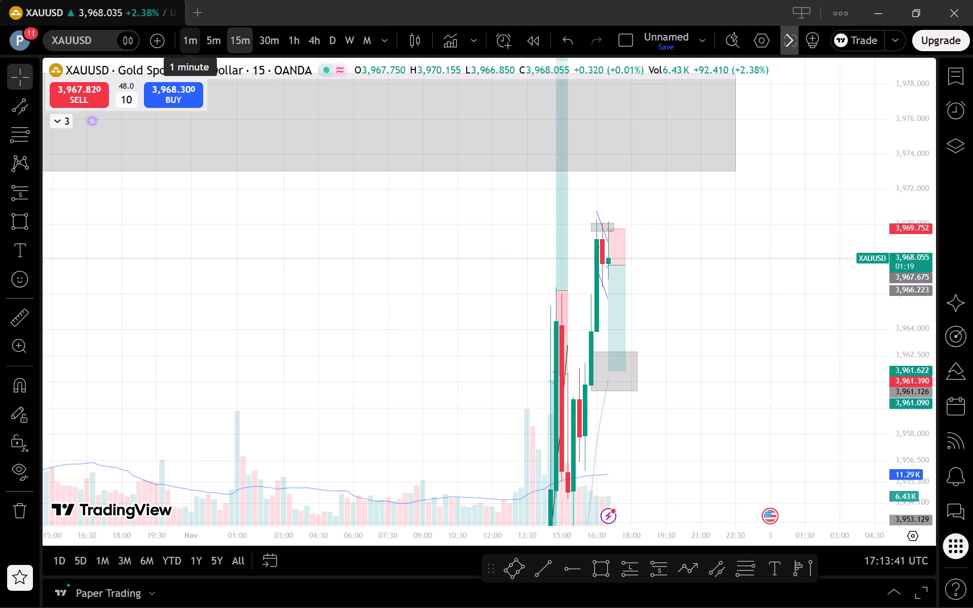
left_click(181, 39)
left_click_drag(895, 479, 884, 364)
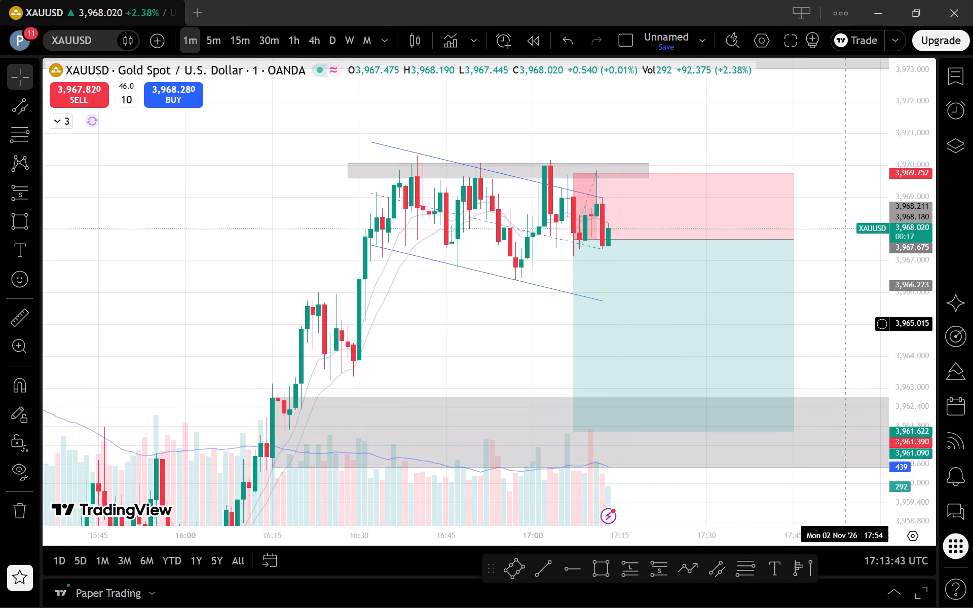
scroll(847, 322, "down", 2)
left_click_drag(847, 322, 825, 312)
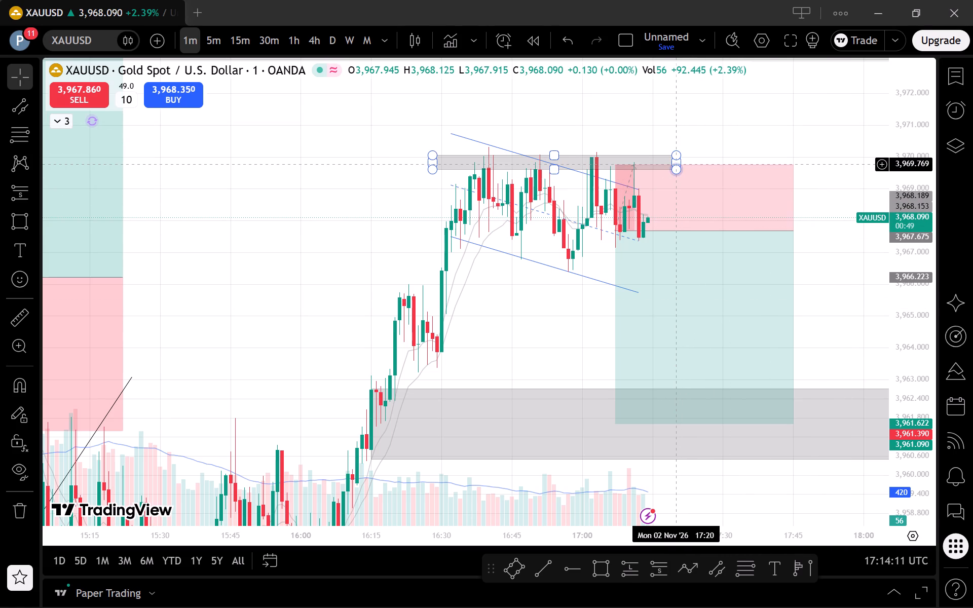
Extend the thin grey zone above the consolidation forward in time to about 17:28 on the 1-minute chart.
left_click_drag(677, 163, 713, 157)
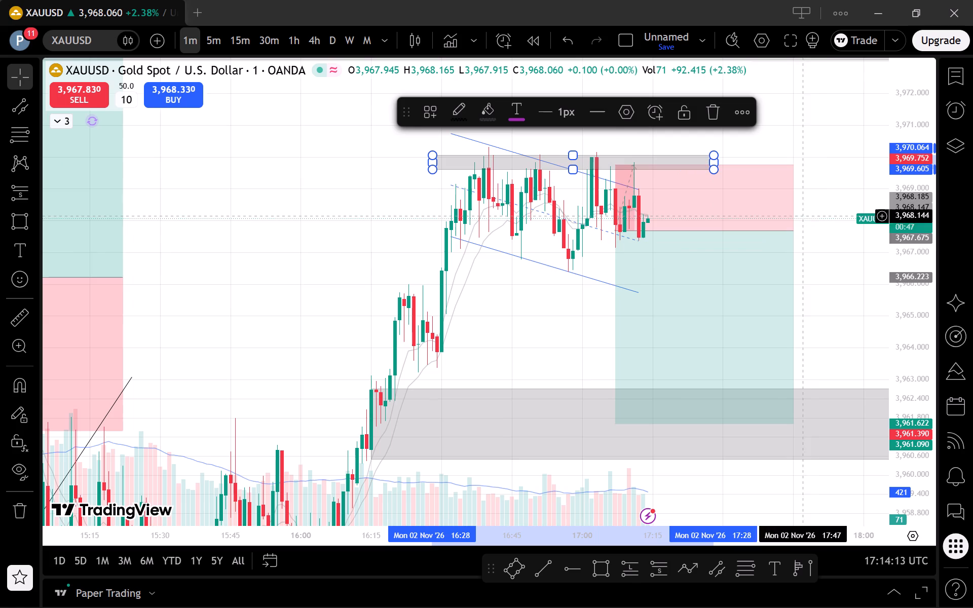
left_click(826, 262)
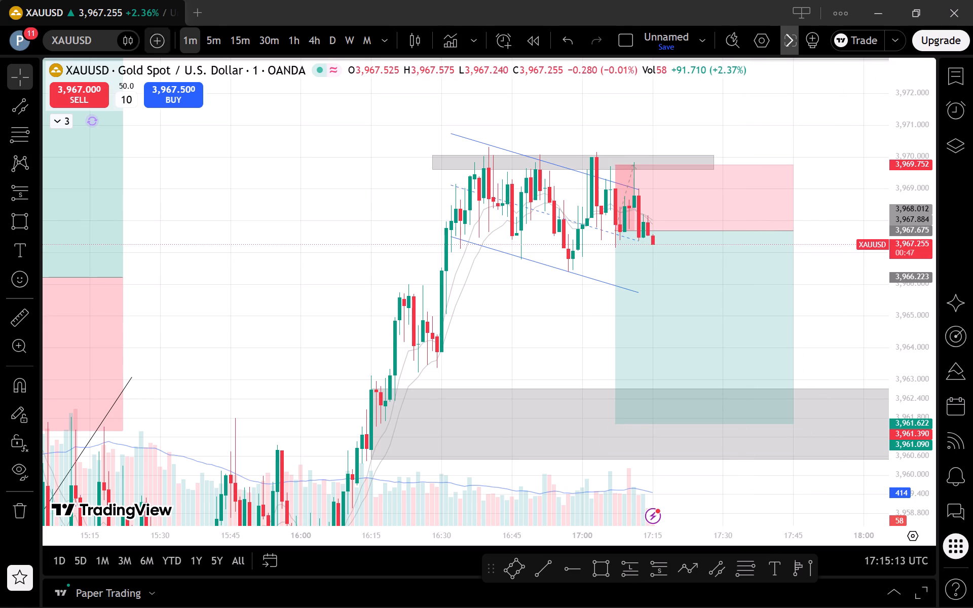
Review price against the higher grey zones on the 5-minute, 1-hour and 30-minute charts, ending with the short position on the 1-minute chart.
left_click(208, 39)
left_click_drag(913, 288, 916, 483)
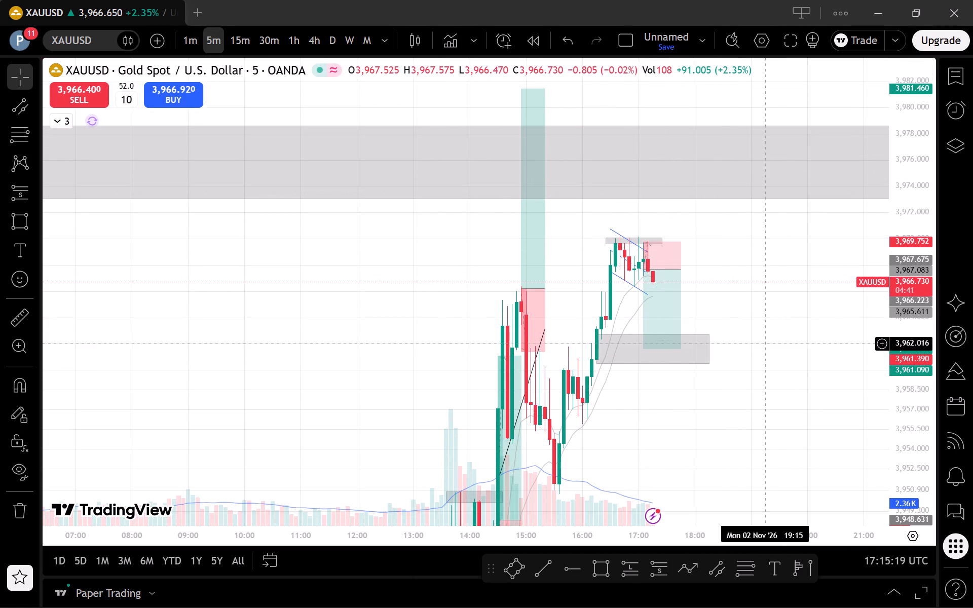
left_click(295, 29)
left_click_drag(914, 196, 918, 290)
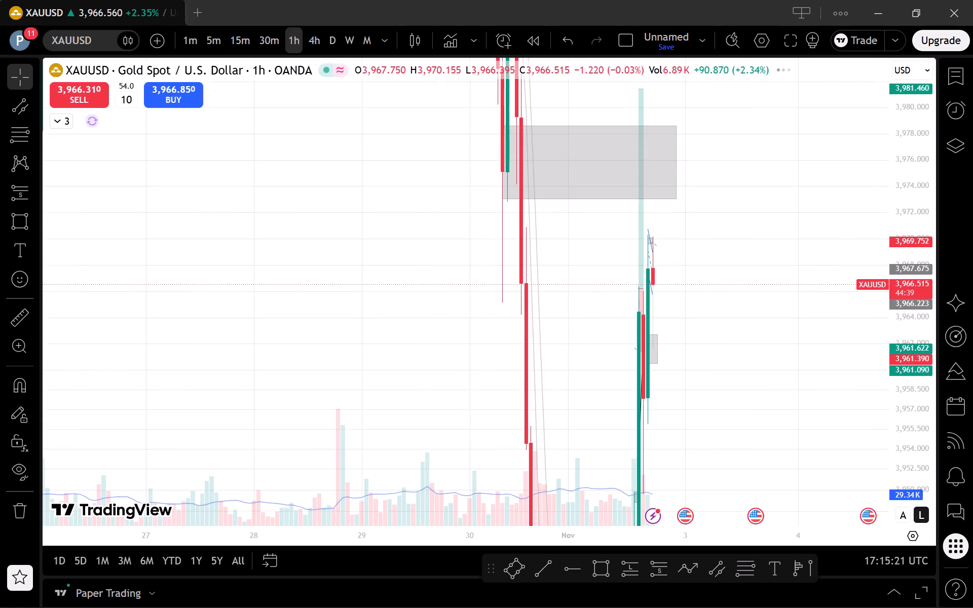
left_click_drag(918, 290, 907, 583)
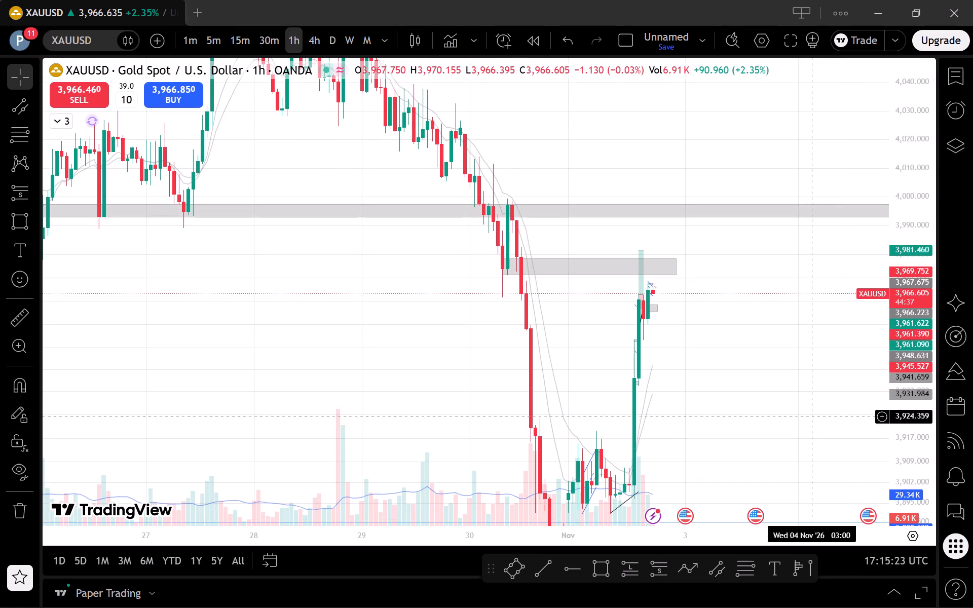
left_click(268, 40)
left_click_drag(914, 481, 920, 401)
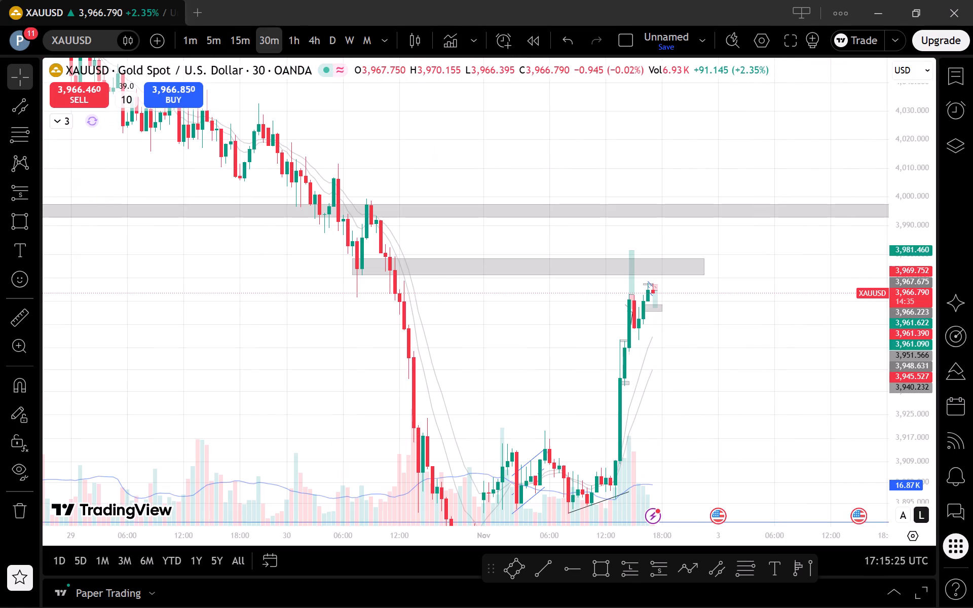
left_click_drag(920, 401, 916, 361)
left_click_drag(215, 37, 204, 36)
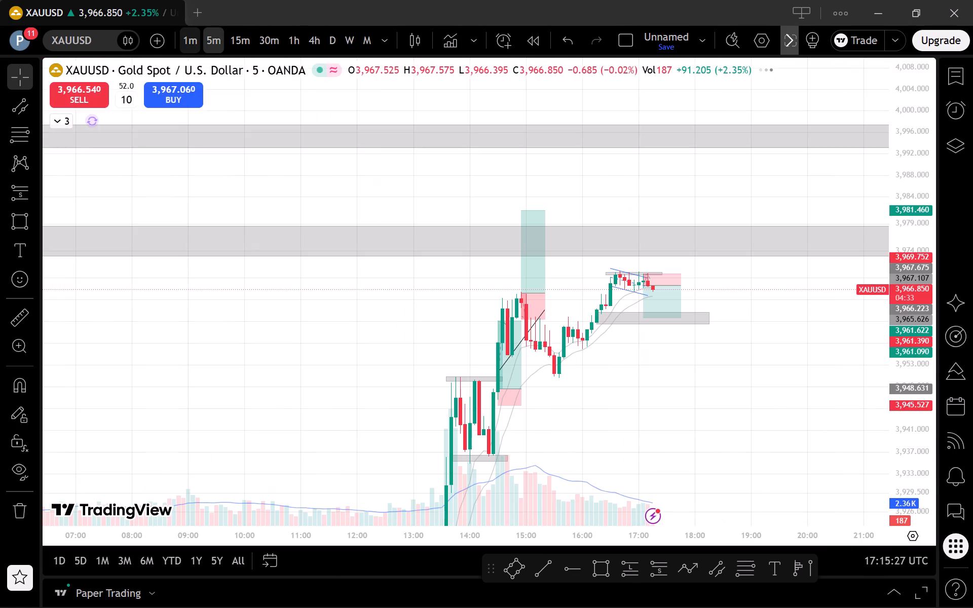
left_click(184, 31)
left_click_drag(932, 506, 828, 216)
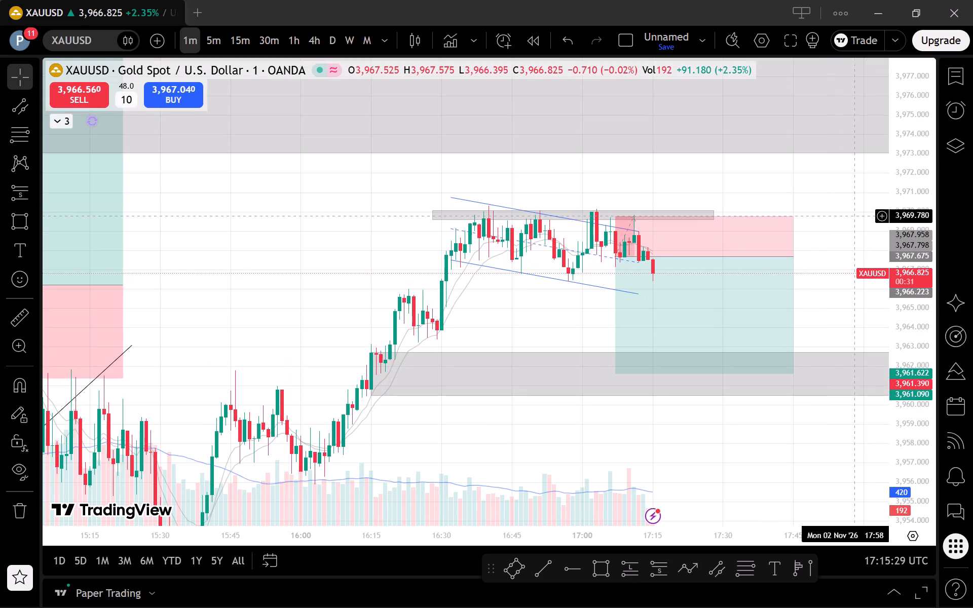
left_click_drag(828, 216, 821, 216)
scroll(842, 260, "down", 2)
left_click_drag(905, 380, 887, 292)
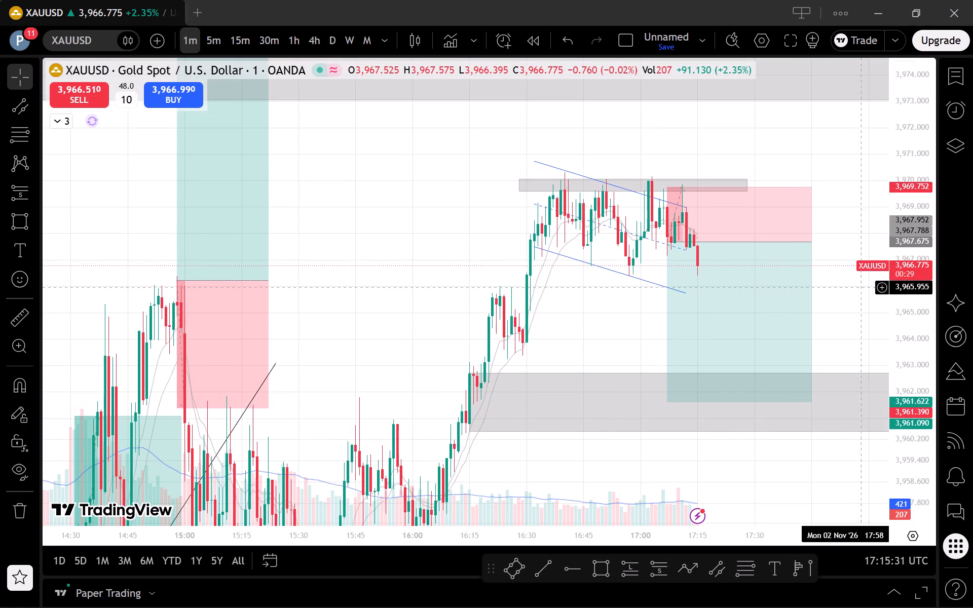
scroll(853, 288, "up", 1)
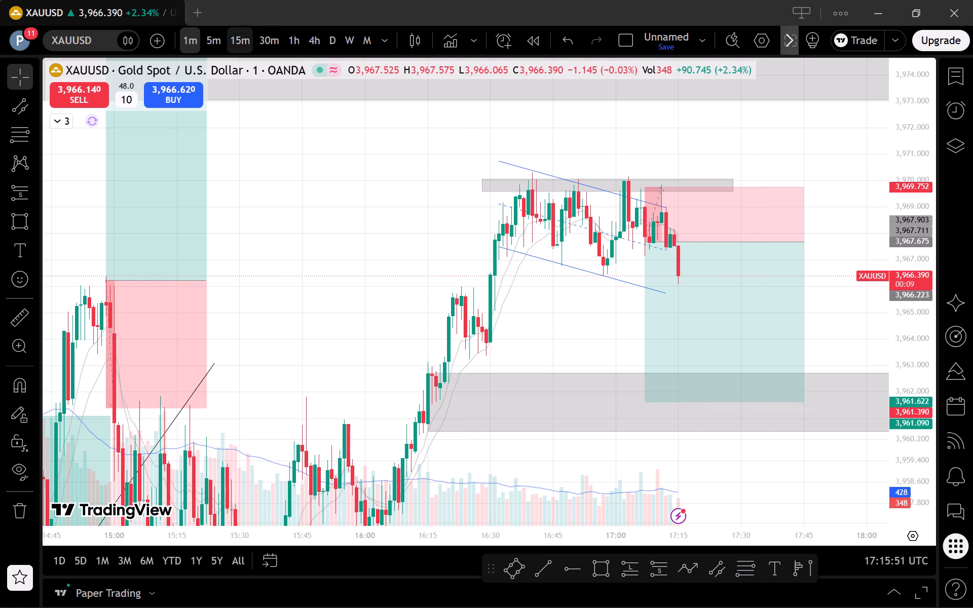
Examine price below the short entry and above the lower grey zone on the 5-minute and 15-minute charts.
left_click(208, 38)
left_click_drag(902, 227, 917, 398)
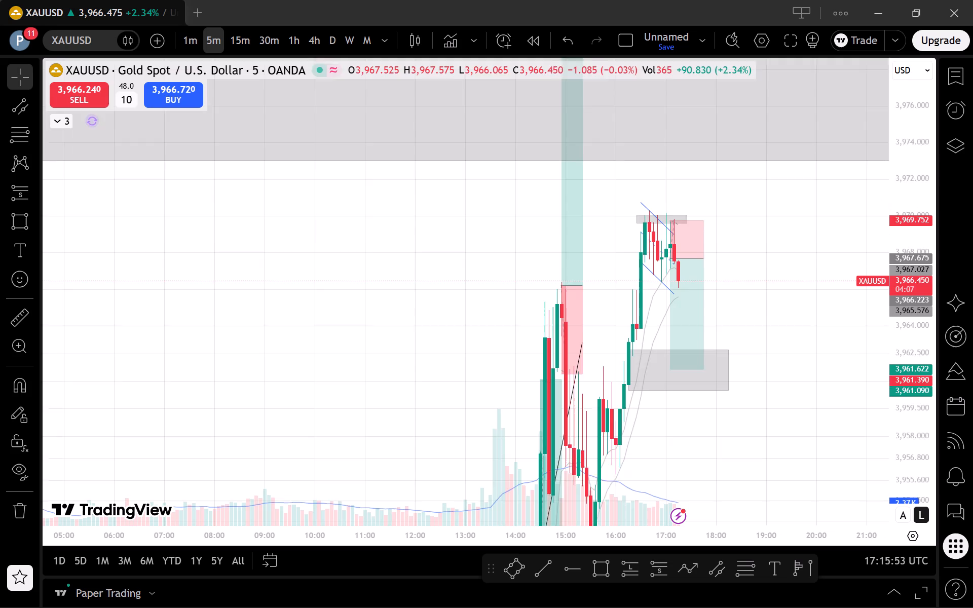
left_click_drag(917, 398, 916, 457)
left_click(246, 35)
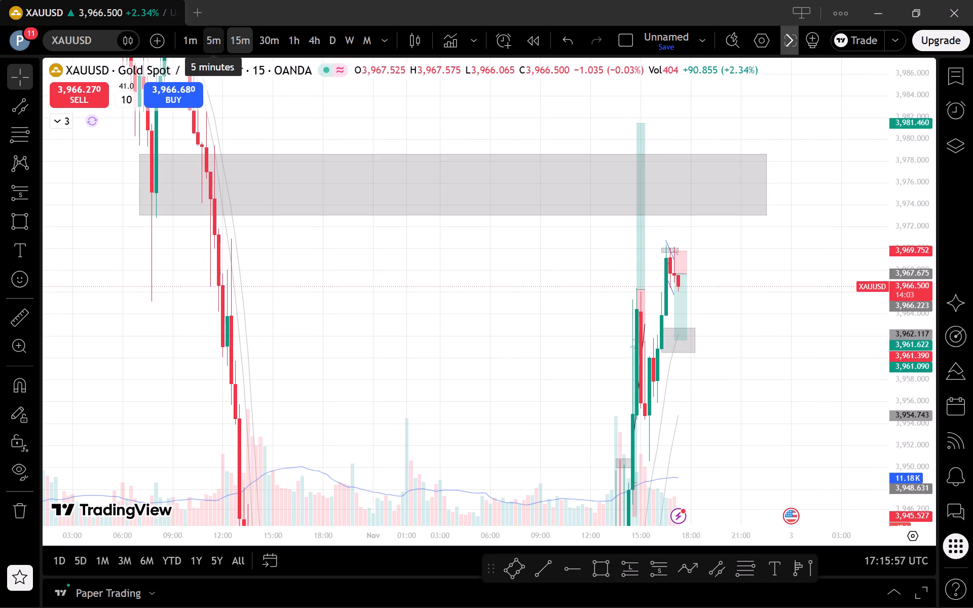
left_click_drag(211, 41, 216, 39)
scroll(842, 422, "up", 2)
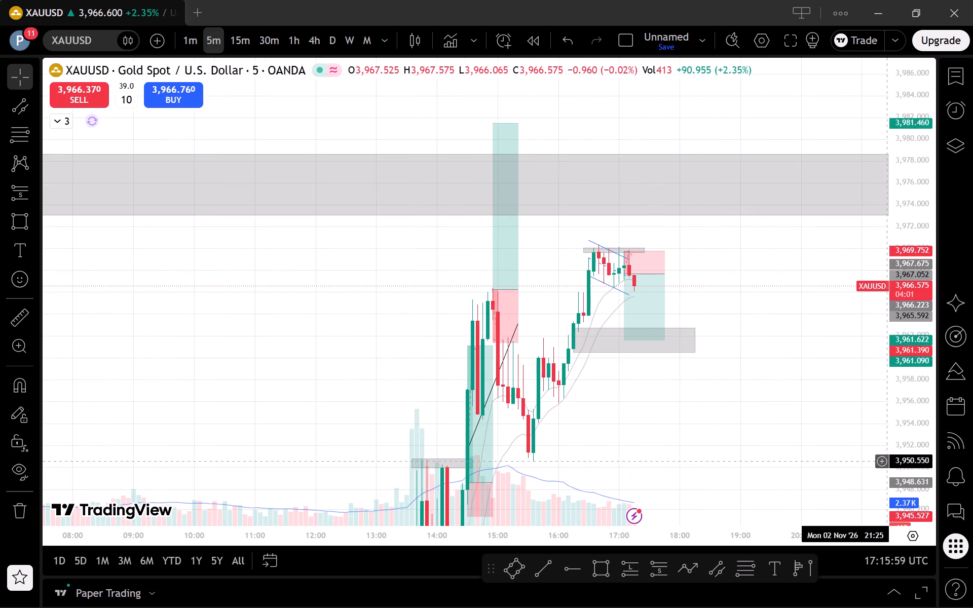
left_click_drag(914, 464, 921, 426)
scroll(802, 405, "up", 2)
left_click_drag(720, 421, 788, 418)
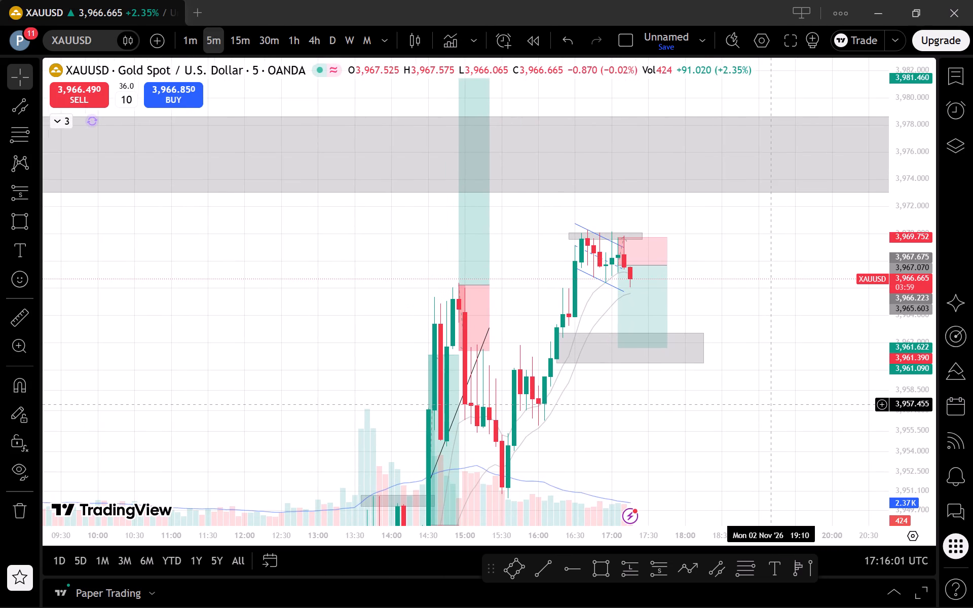
Examine price against the descending channel, short position and lower grey zone on the 1-minute chart.
left_click(193, 36)
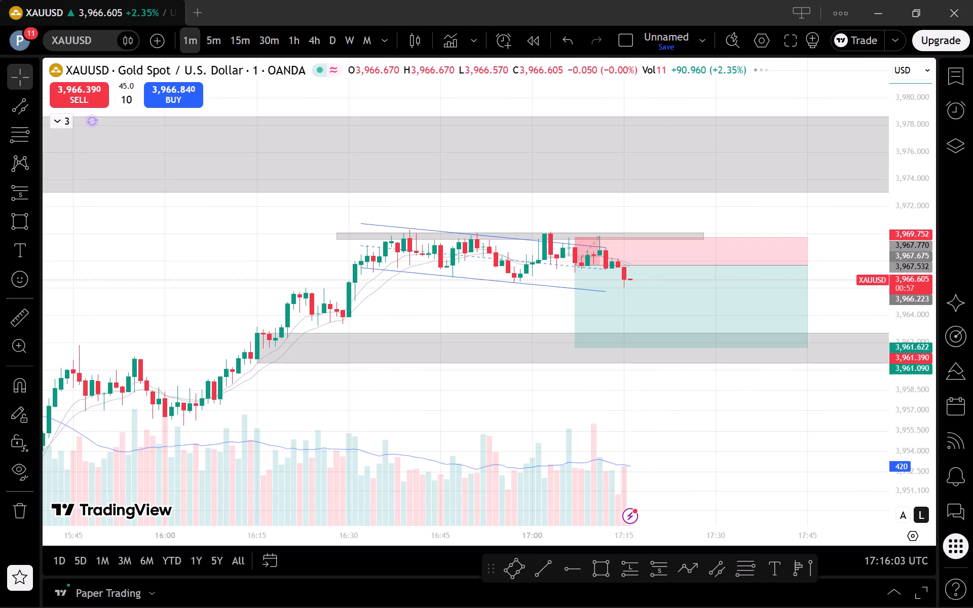
left_click_drag(915, 491, 903, 311)
scroll(870, 309, "down", 2)
left_click_drag(877, 305, 822, 288)
left_click_drag(937, 287, 934, 300)
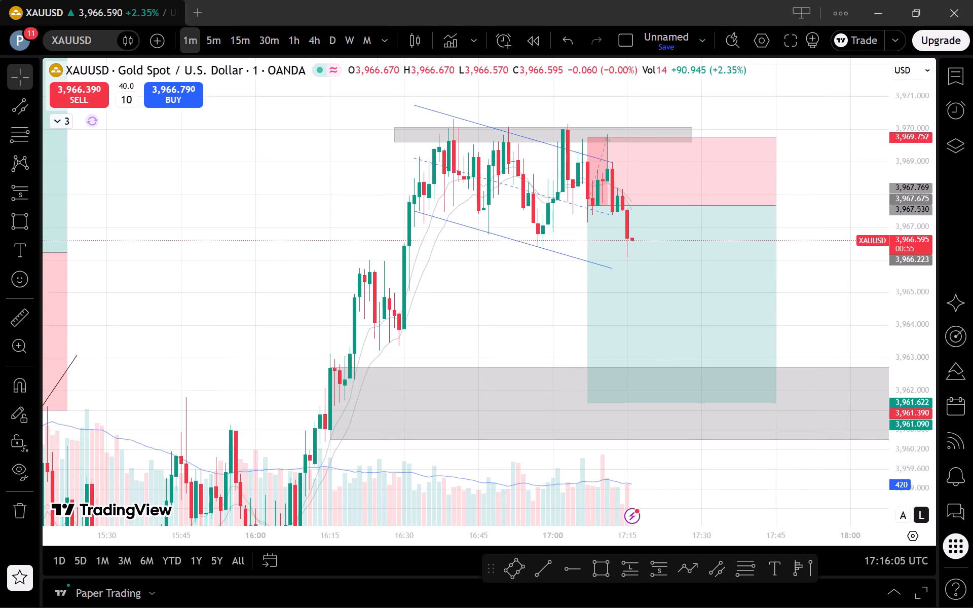
left_click_drag(934, 300, 915, 329)
left_click_drag(892, 297, 880, 325)
left_click_drag(850, 315, 797, 312)
scroll(783, 307, "down", 2)
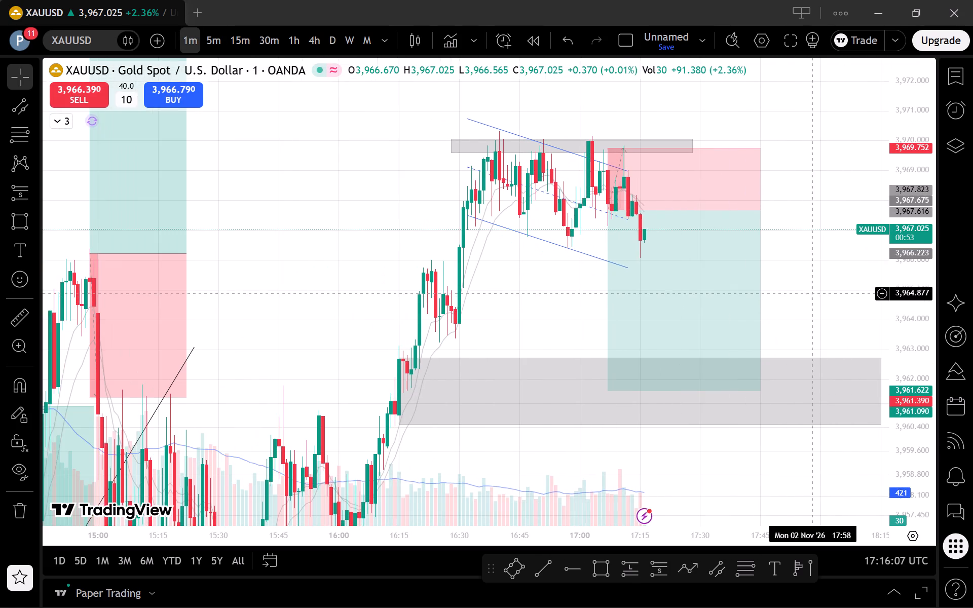
left_click_drag(814, 294, 802, 311)
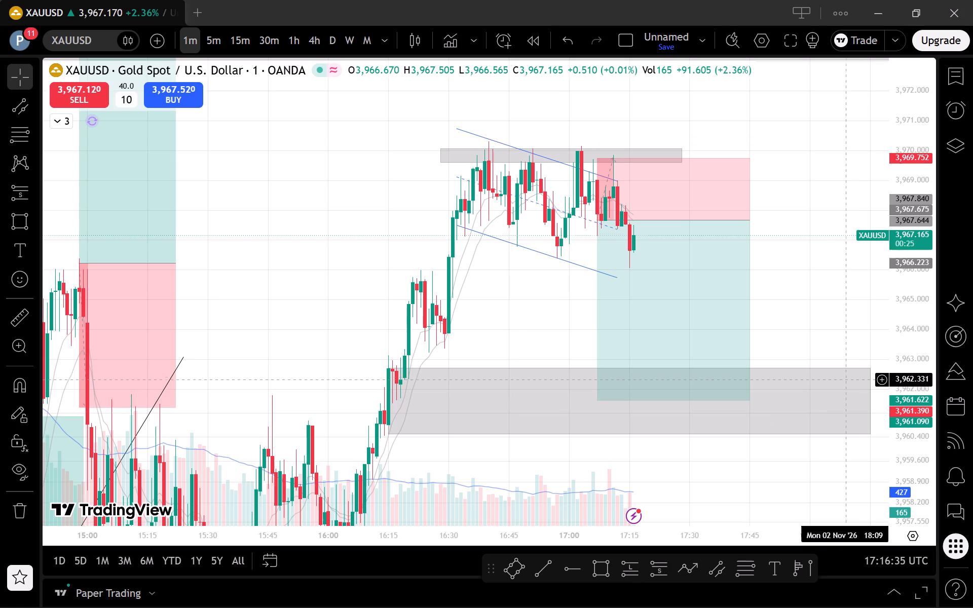
Close the TradingView window.
left_click(938, 22)
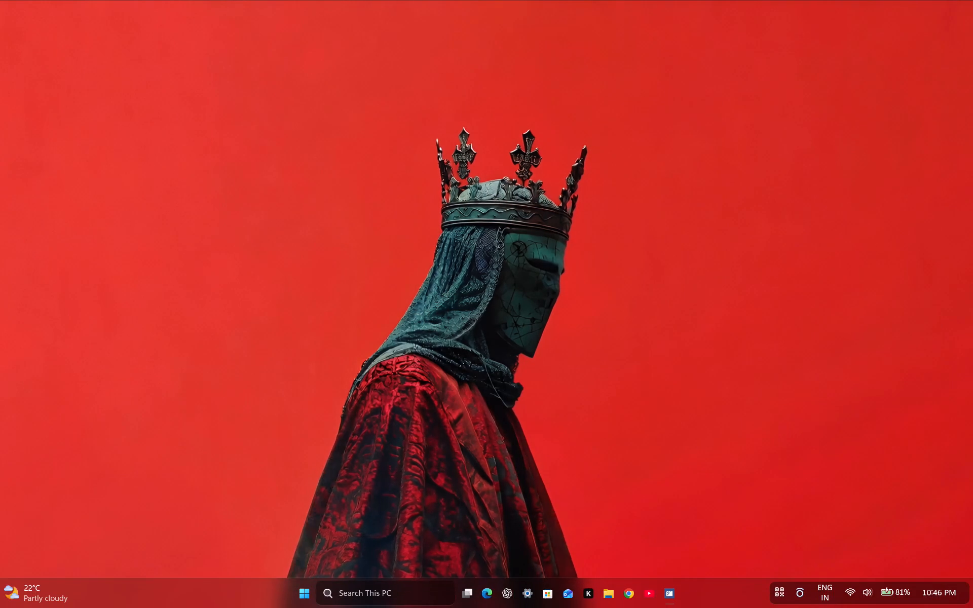
Close the Forex Factory calendar window.
left_click(669, 600)
right_click(669, 598)
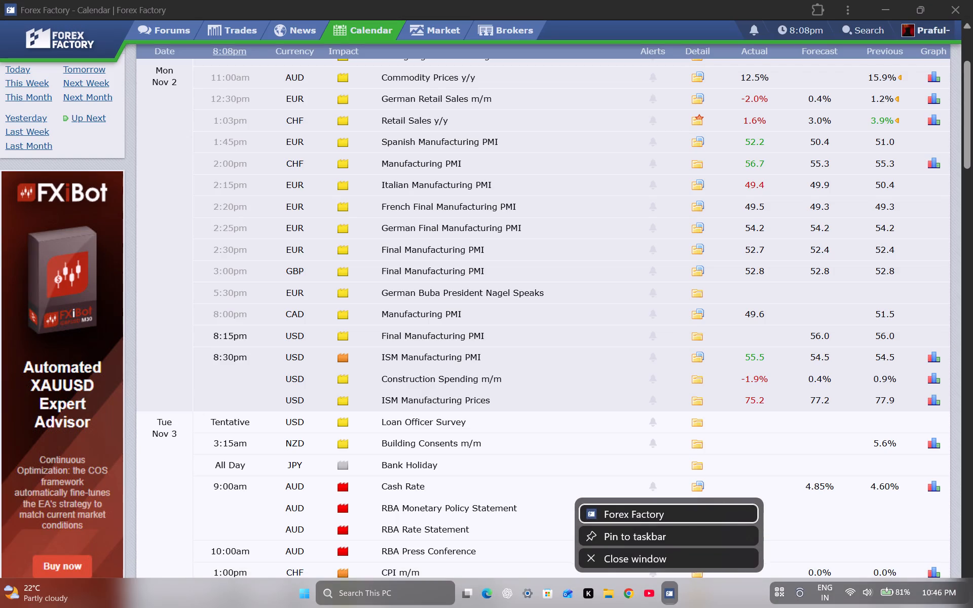
left_click(696, 555)
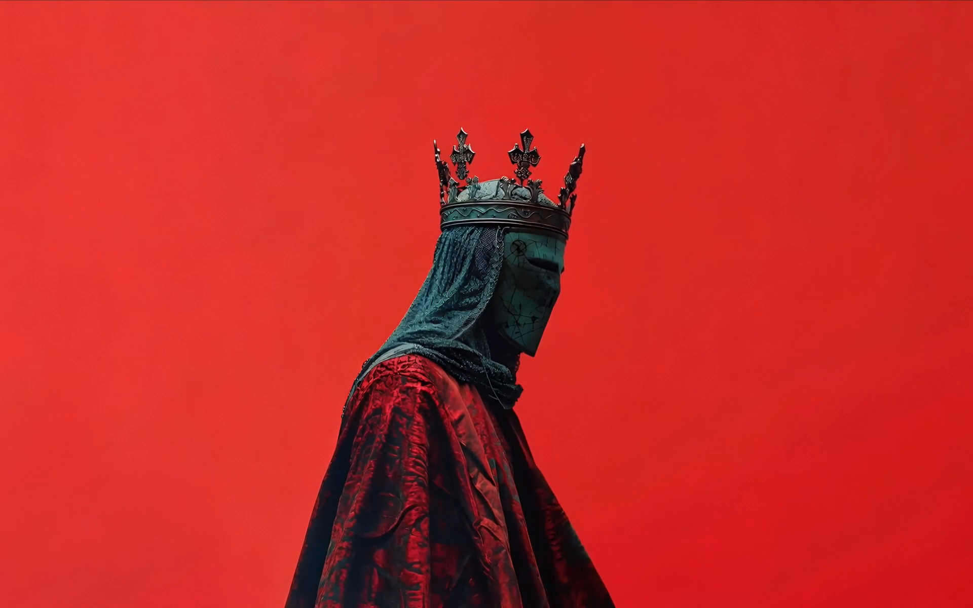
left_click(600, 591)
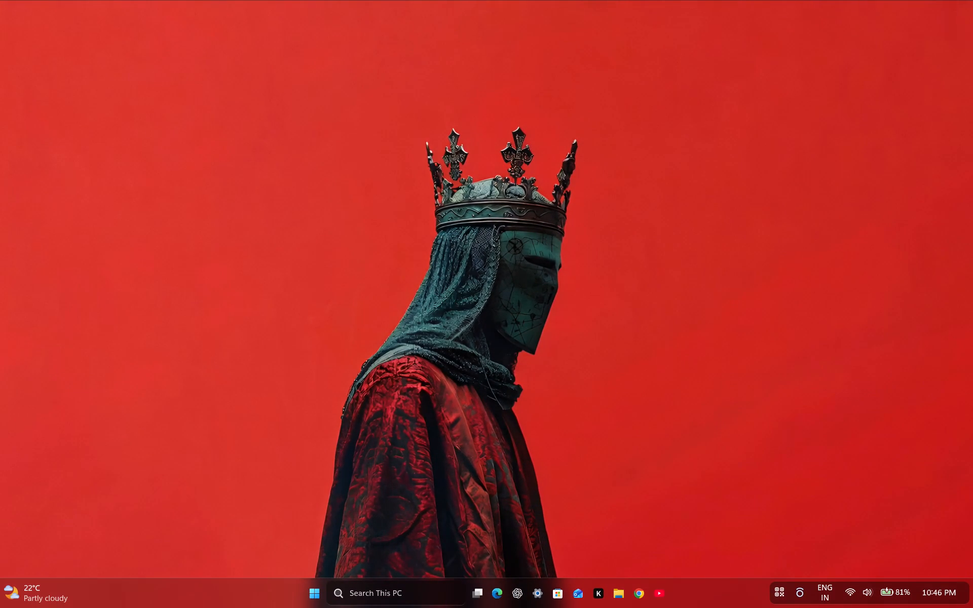